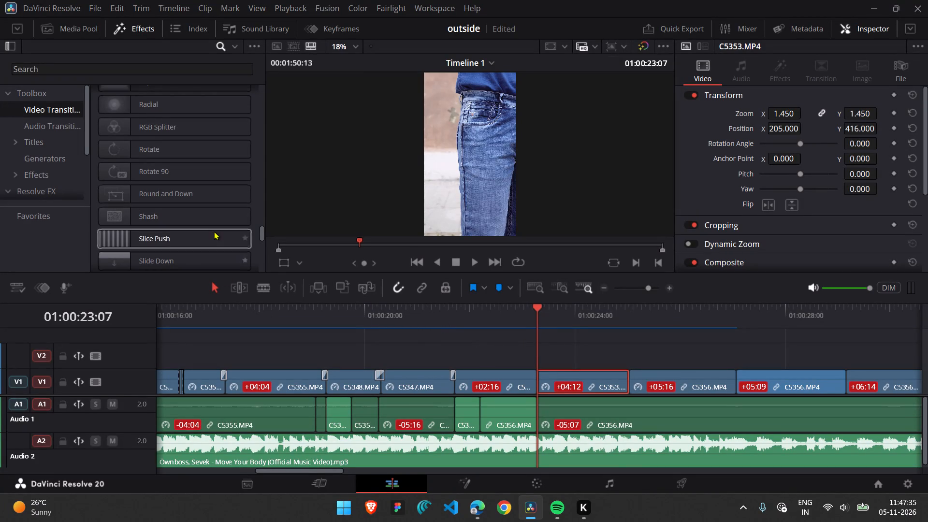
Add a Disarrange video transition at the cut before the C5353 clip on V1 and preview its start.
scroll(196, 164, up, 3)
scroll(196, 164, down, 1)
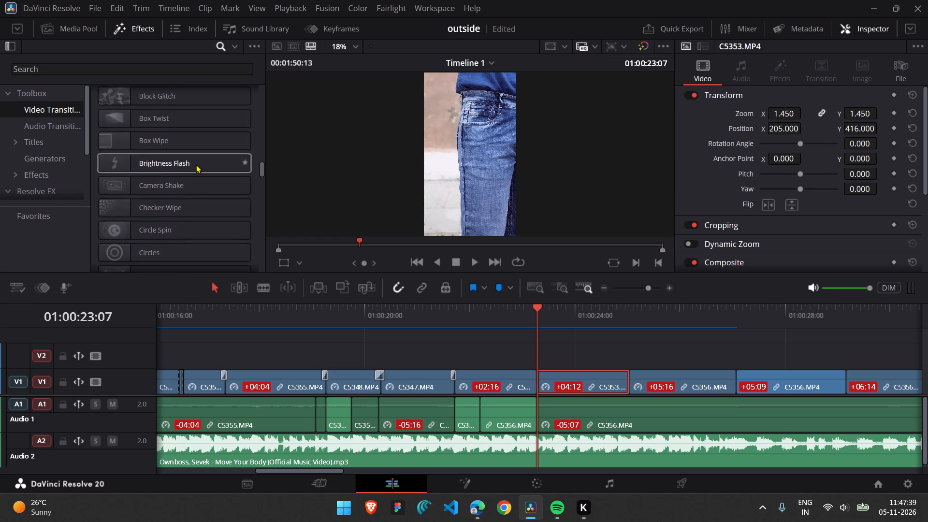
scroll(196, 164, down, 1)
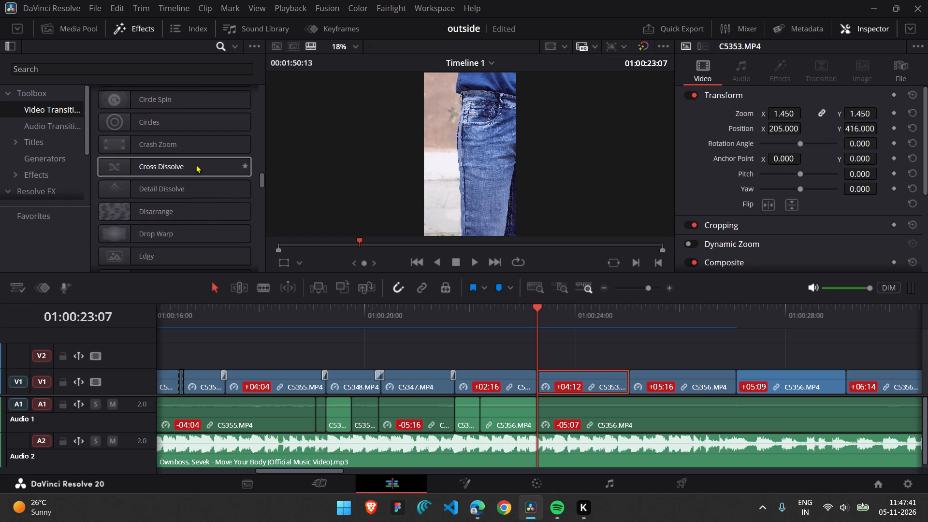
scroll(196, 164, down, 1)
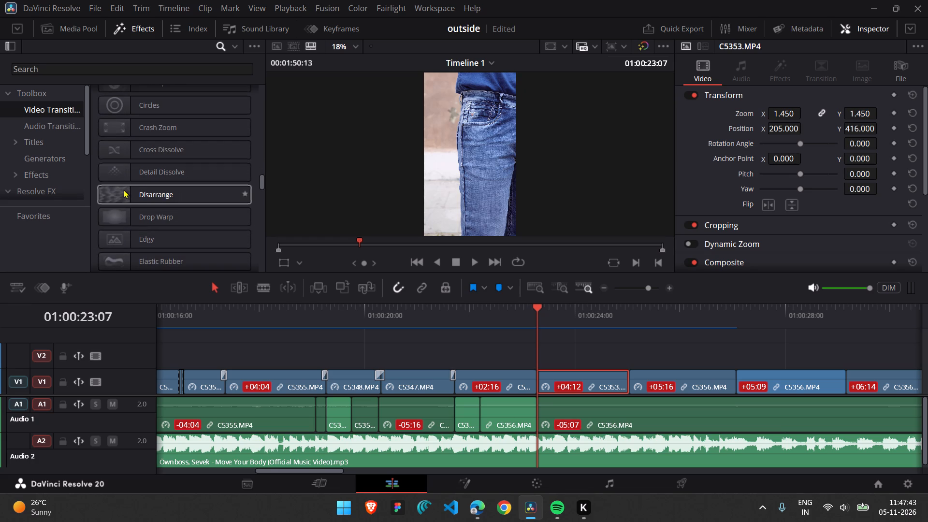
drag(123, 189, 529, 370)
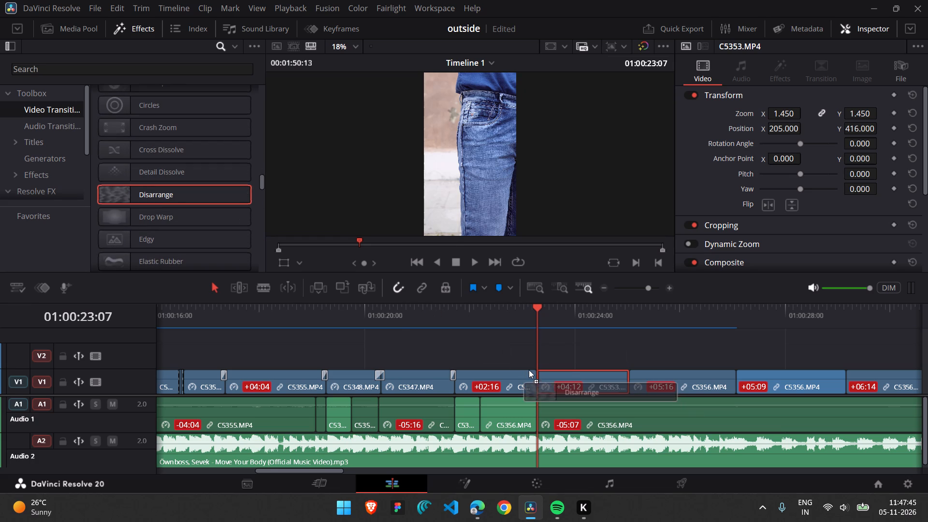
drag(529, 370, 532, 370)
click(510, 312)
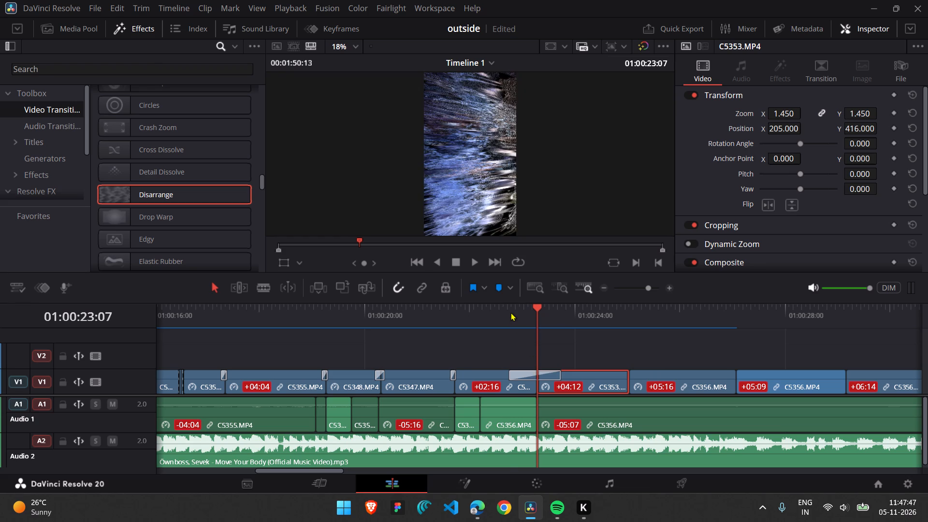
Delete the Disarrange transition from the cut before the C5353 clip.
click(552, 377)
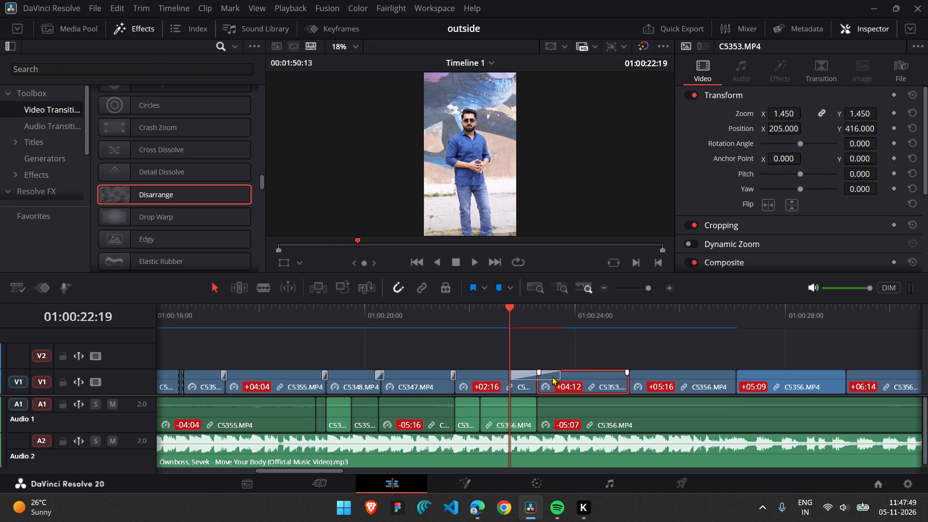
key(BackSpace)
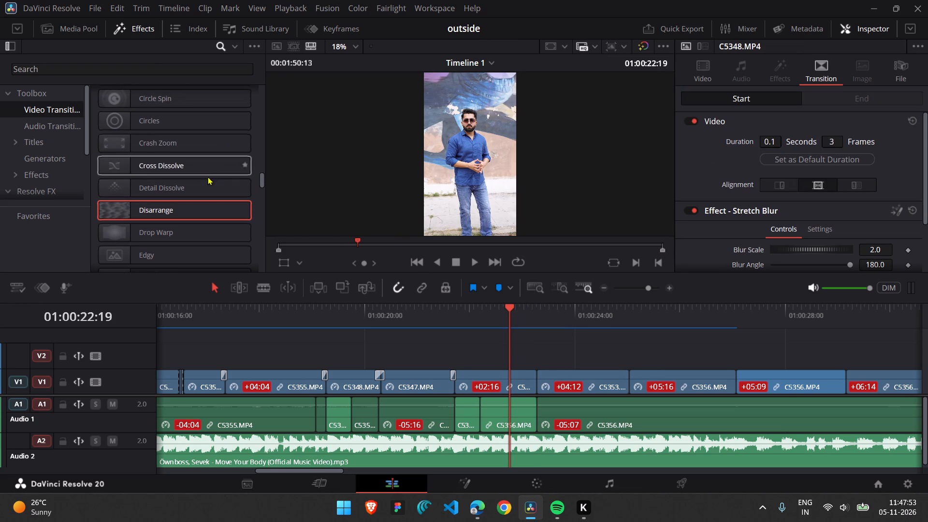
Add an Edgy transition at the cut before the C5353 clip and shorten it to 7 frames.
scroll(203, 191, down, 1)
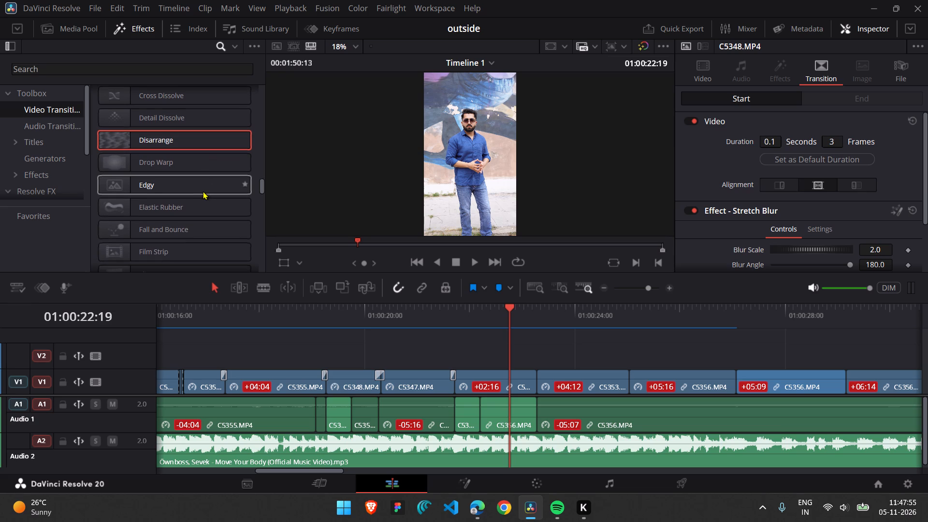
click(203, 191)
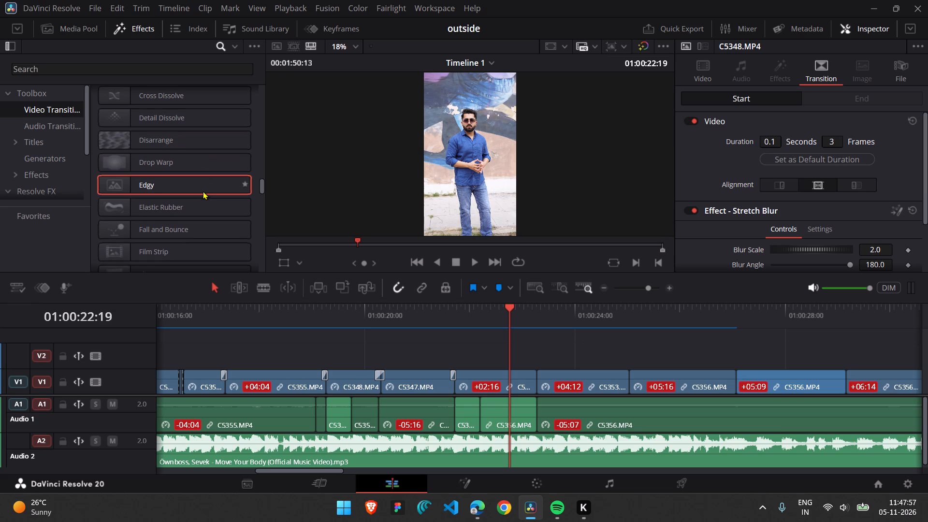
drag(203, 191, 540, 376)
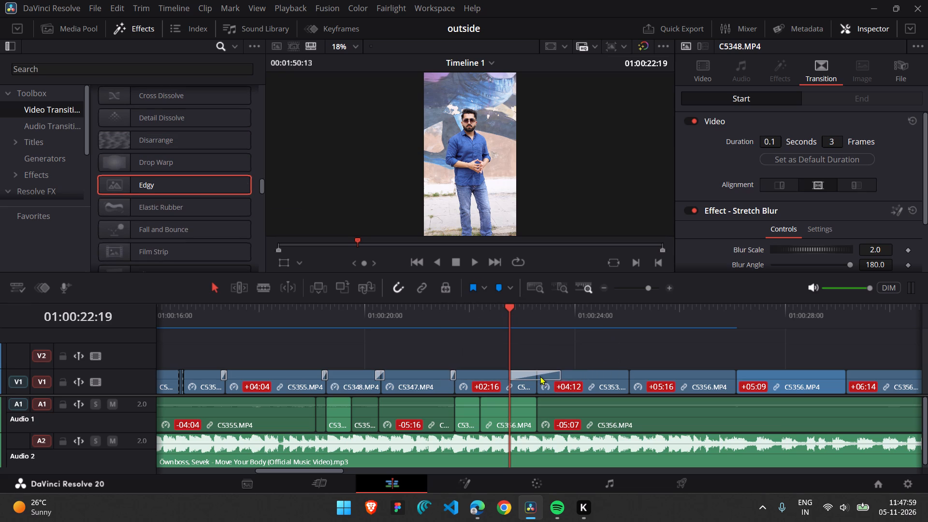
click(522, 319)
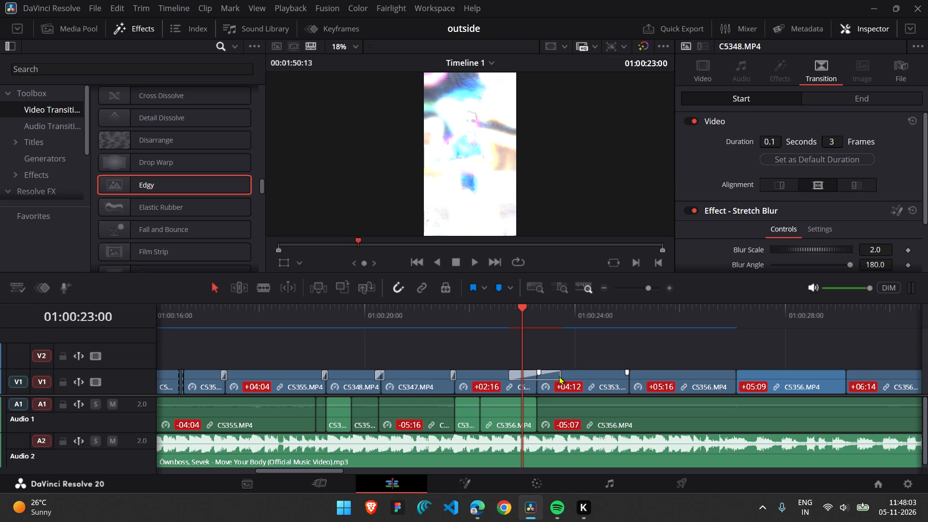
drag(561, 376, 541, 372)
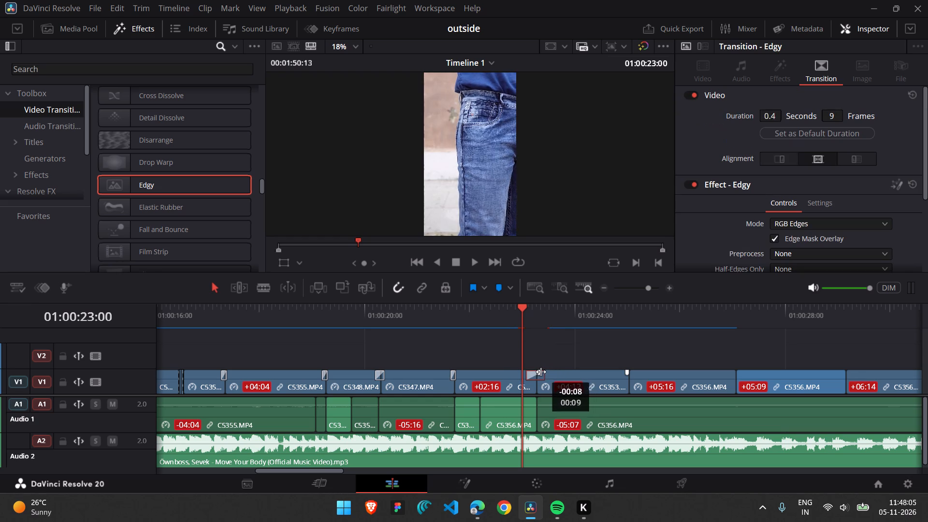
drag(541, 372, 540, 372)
Play back the shortened Edgy transition several times from just before the cut.
click(525, 316)
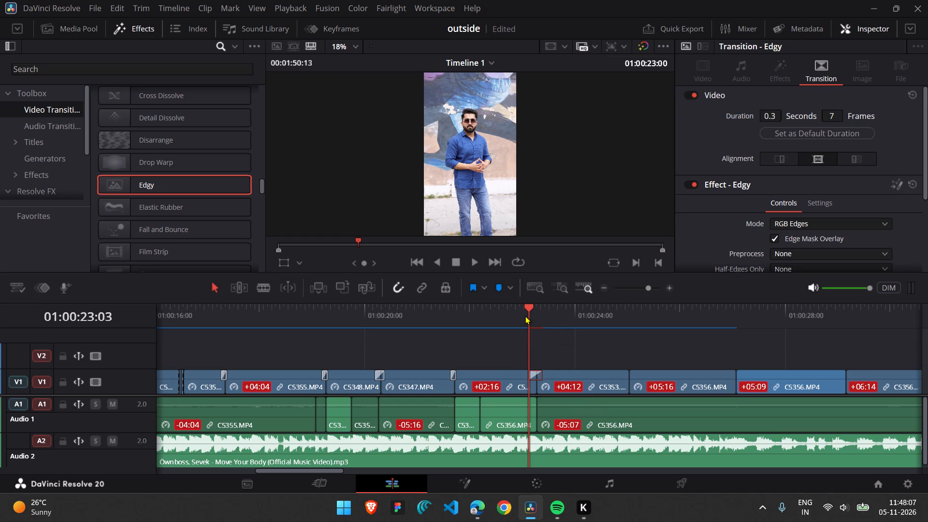
key(space)
key(space)
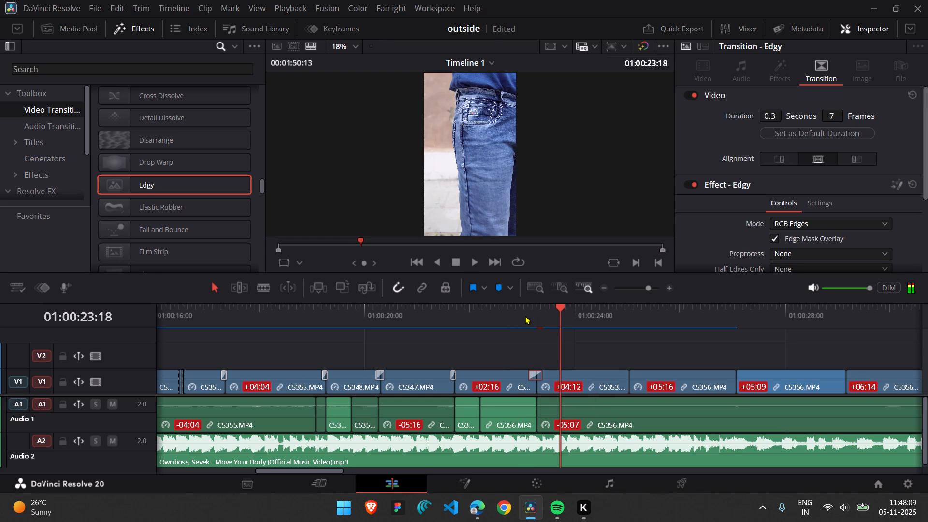
click(525, 316)
key(space)
key(space)
click(525, 316)
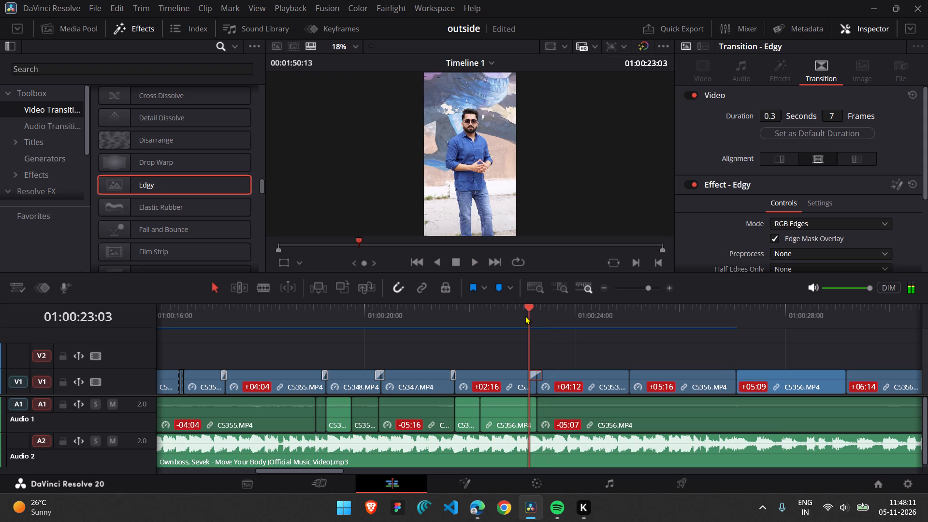
click(511, 315)
key(space)
key(space)
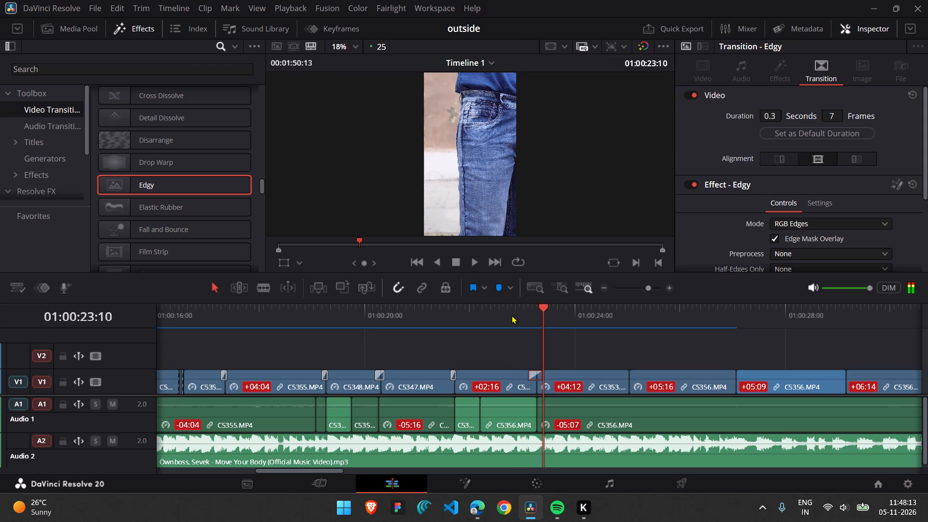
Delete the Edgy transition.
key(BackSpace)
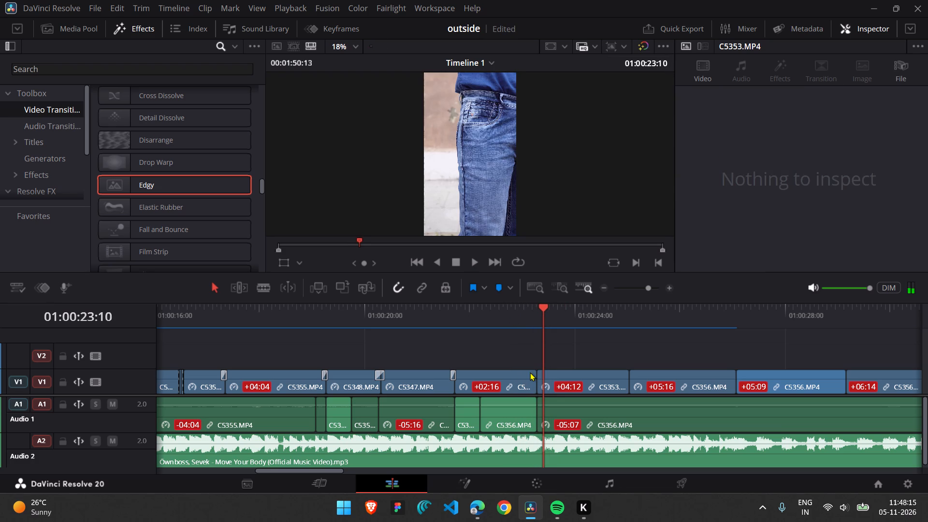
Place an Adjustment Clip on V2, starting slightly before the cut at 01:00:23:07.
click(538, 312)
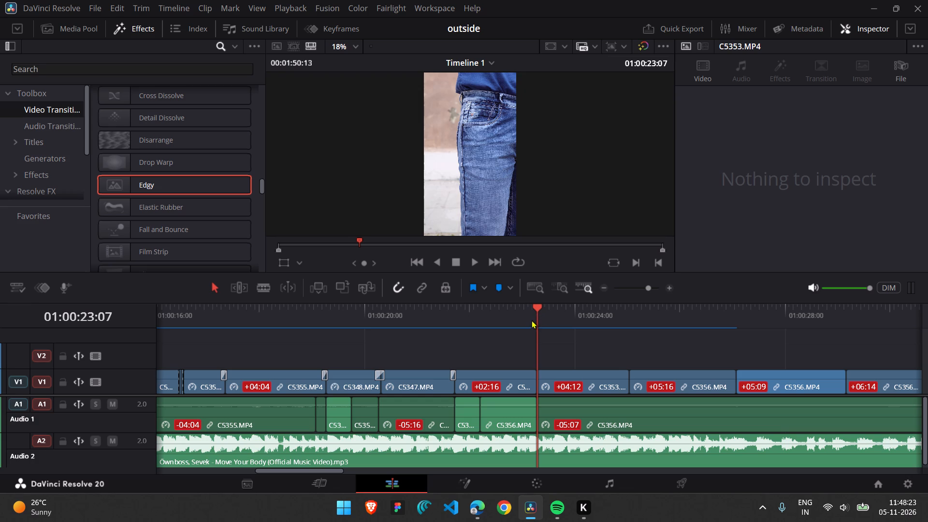
scroll(533, 319, left, 1)
scroll(32, 132, up, 1)
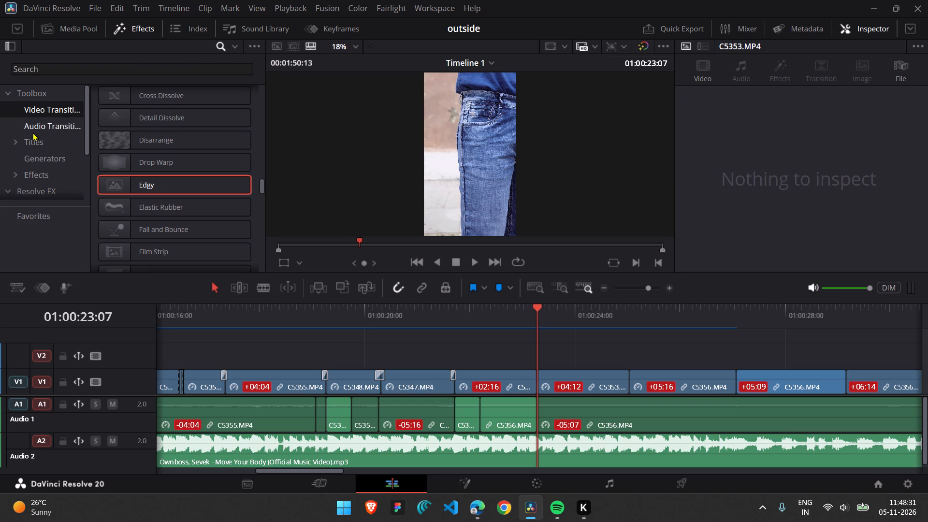
scroll(32, 132, up, 1)
click(32, 178)
scroll(194, 139, up, 7)
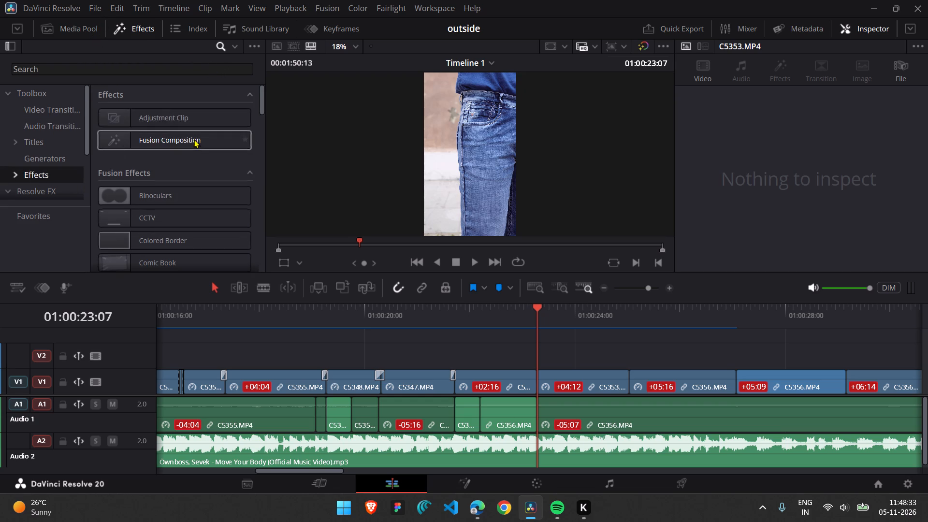
drag(166, 114, 534, 364)
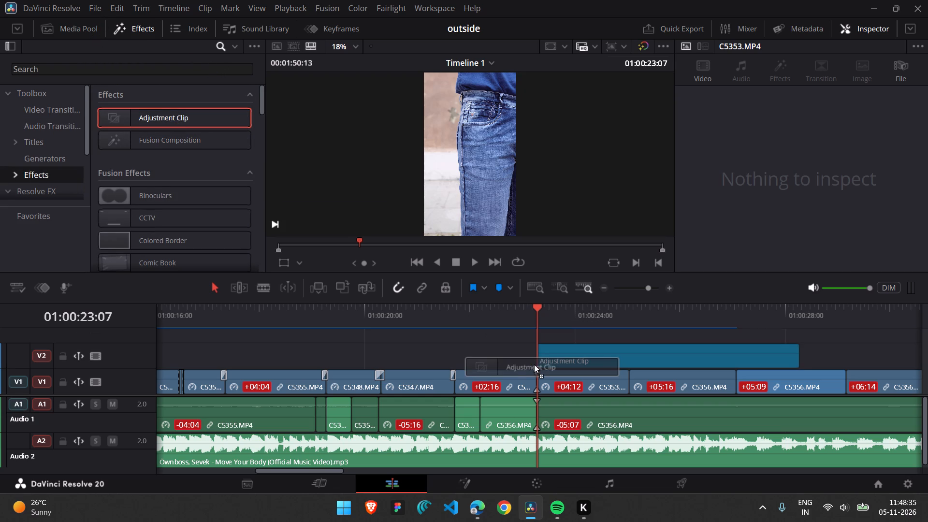
drag(534, 364, 525, 364)
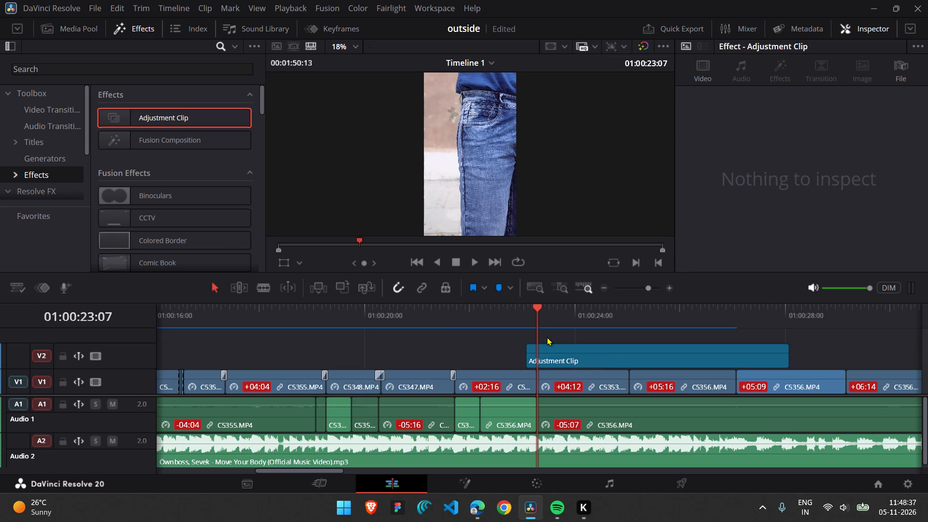
Split the adjustment clip at 01:00:23:06 and 01:00:23:07, and delete the outer pieces to keep only the single frame between.
key(Left)
click(560, 347)
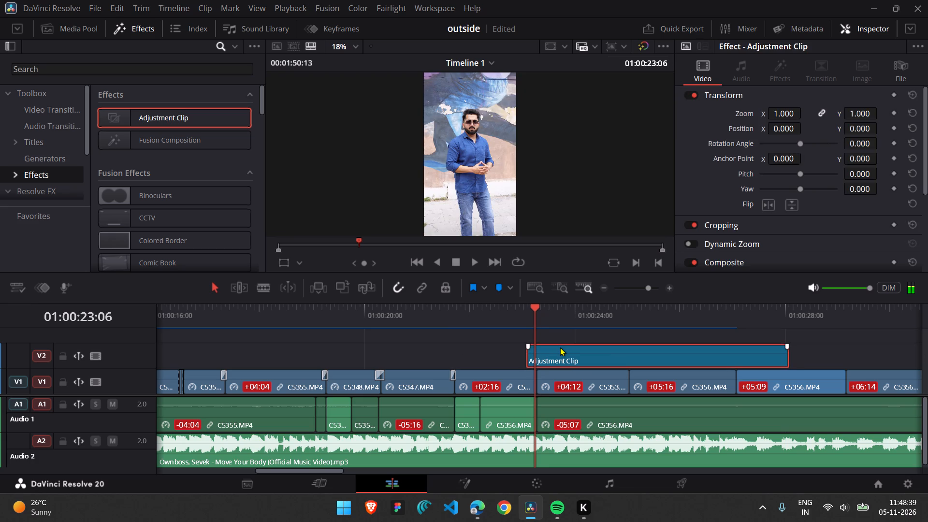
key(ctrl+b)
key(Right)
click(560, 347)
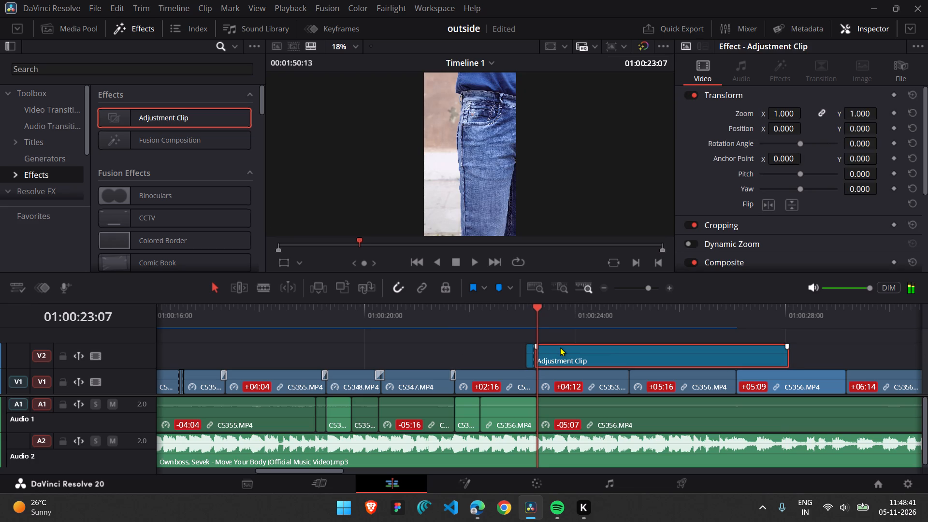
key(ctrl+b)
click(527, 354)
key(BackSpace)
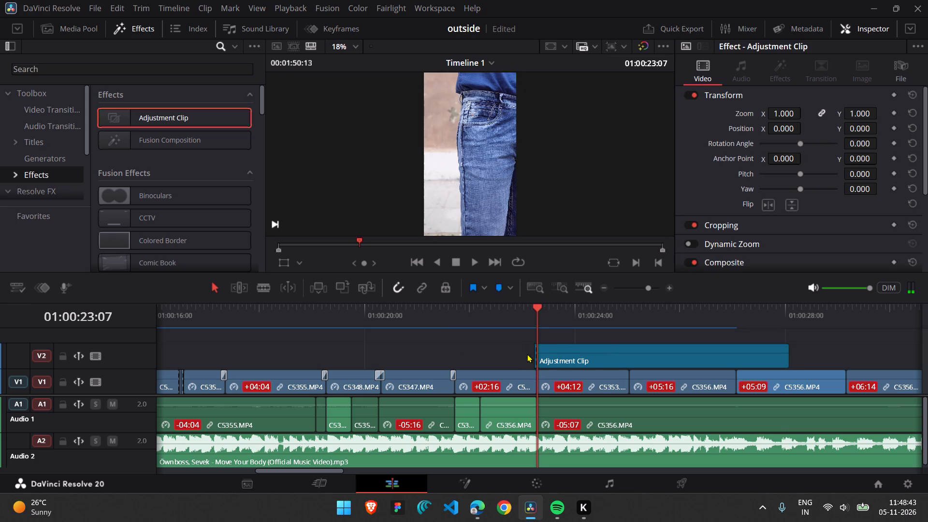
click(580, 354)
key(BackSpace)
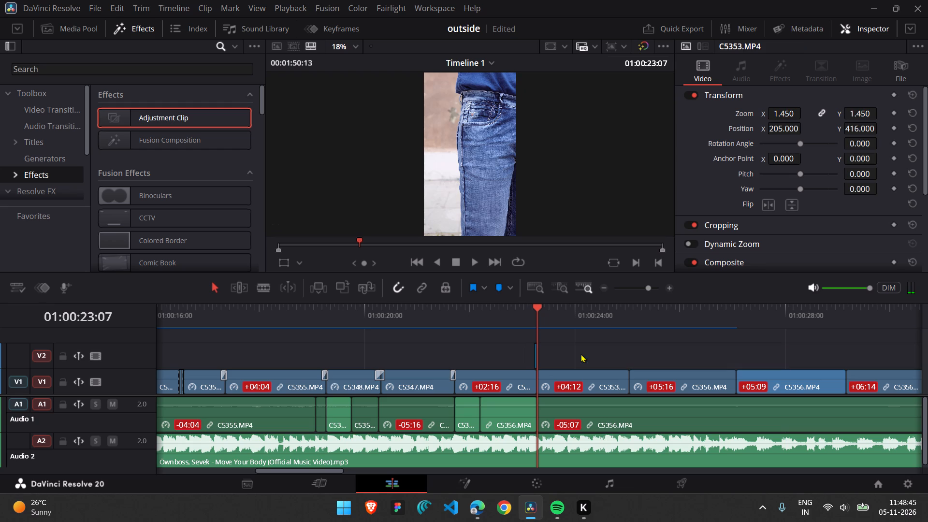
Search the Resolve FX filters for "in" and try to apply Invert Color to the one-frame adjustment clip on V2.
click(536, 351)
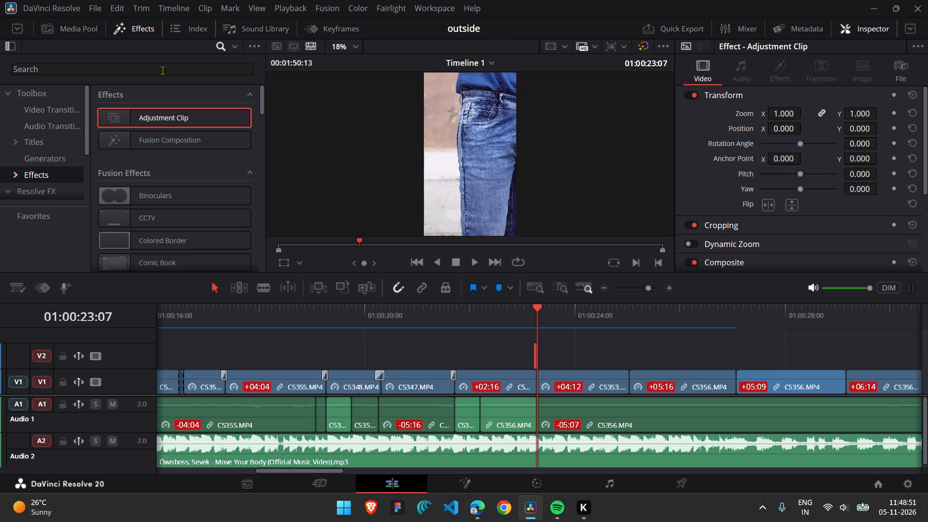
scroll(47, 149, down, 1)
click(39, 159)
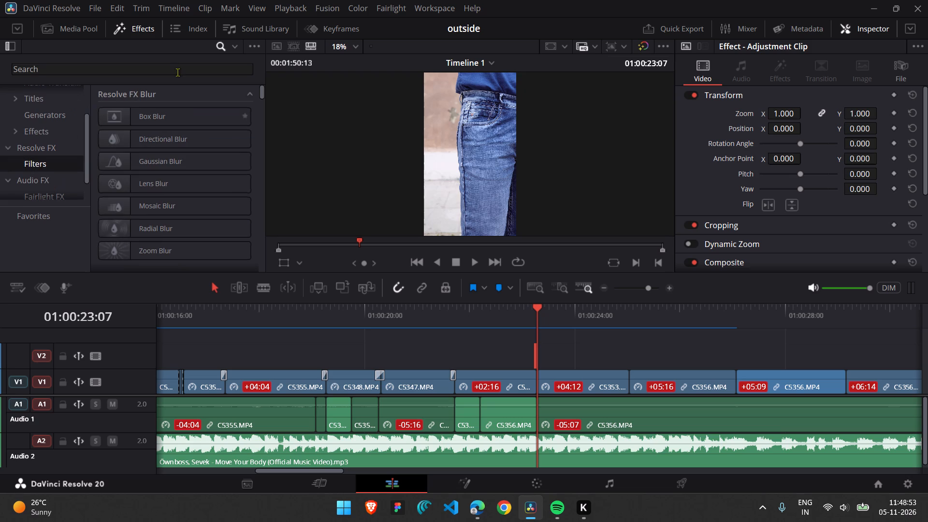
click(177, 72)
text(in)
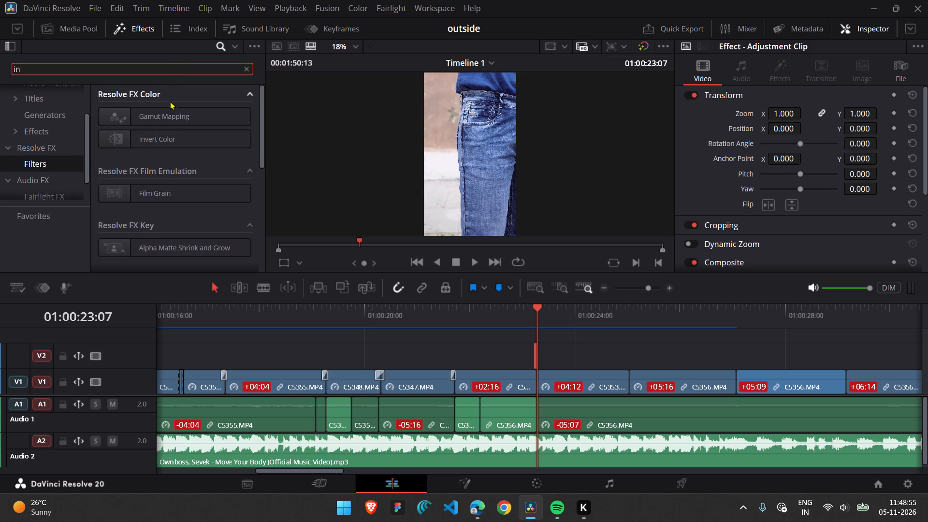
drag(169, 139, 535, 353)
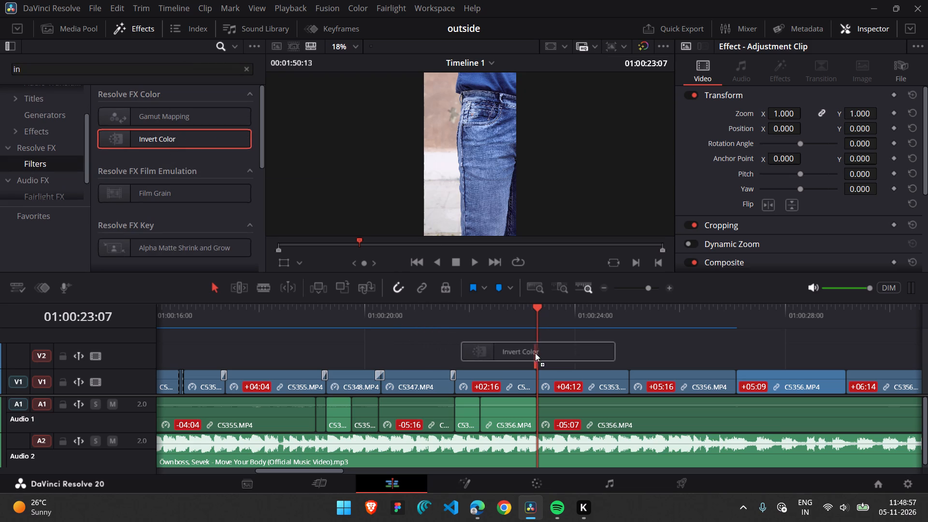
drag(535, 353, 534, 354)
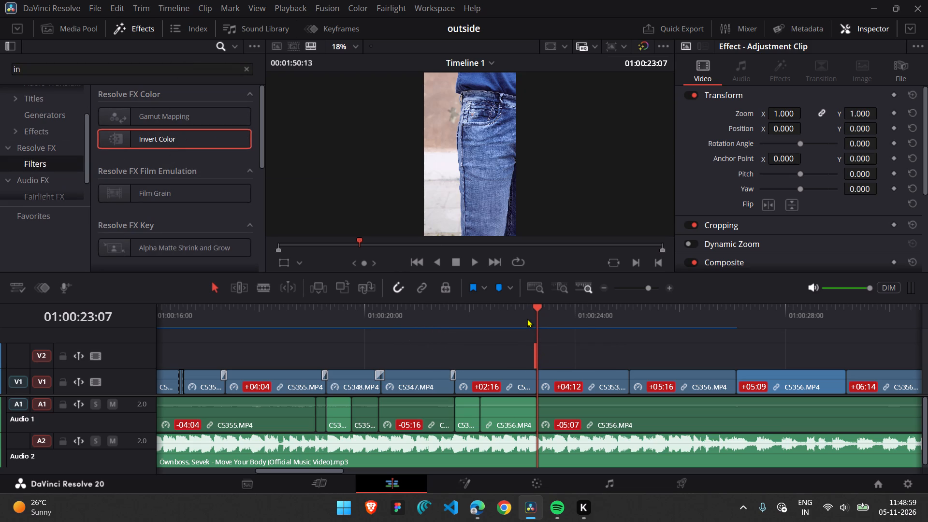
Check the frames around 01:00:23:06 for the Invert Color effect under the adjustment clip.
key(Left)
key(Left)
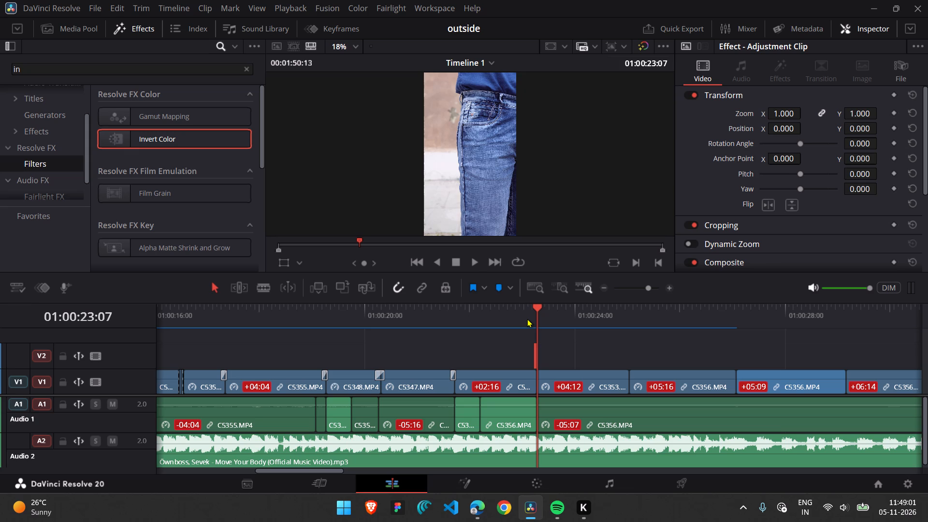
key(Left)
key(Left)
click(531, 319)
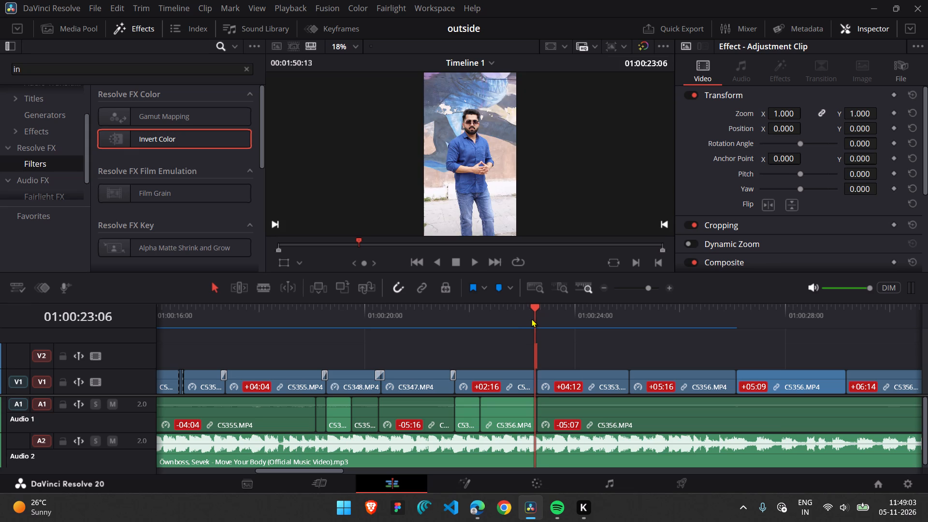
key(Right)
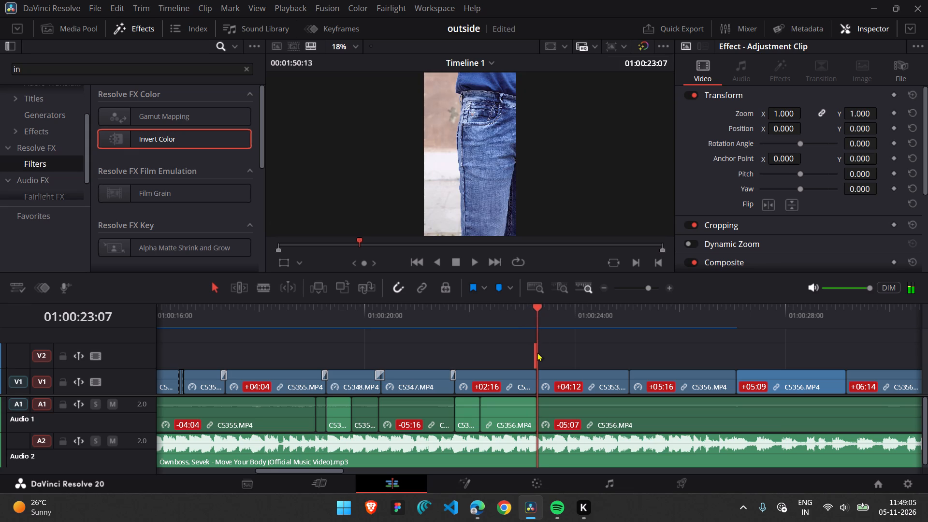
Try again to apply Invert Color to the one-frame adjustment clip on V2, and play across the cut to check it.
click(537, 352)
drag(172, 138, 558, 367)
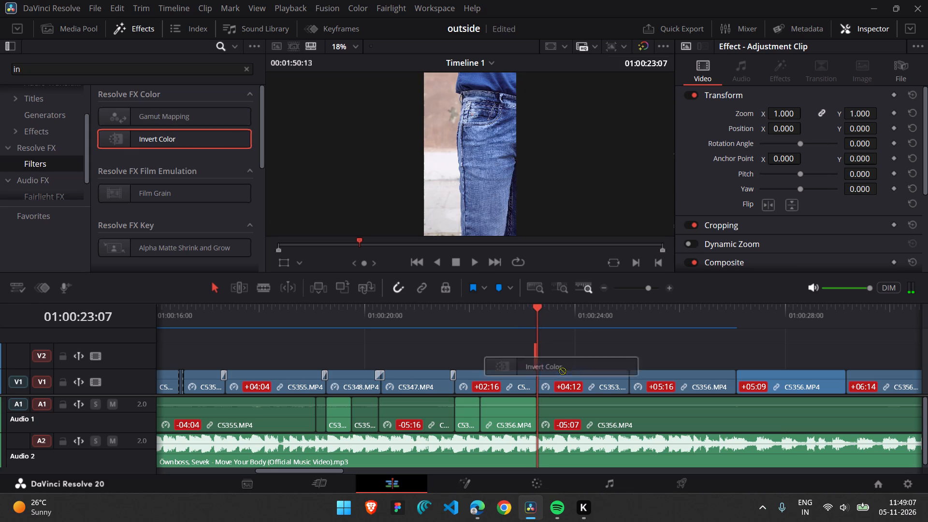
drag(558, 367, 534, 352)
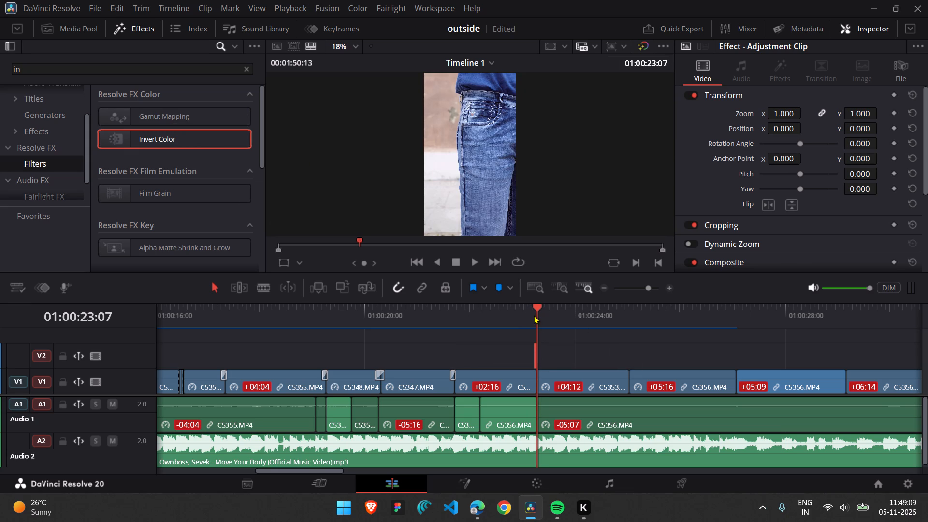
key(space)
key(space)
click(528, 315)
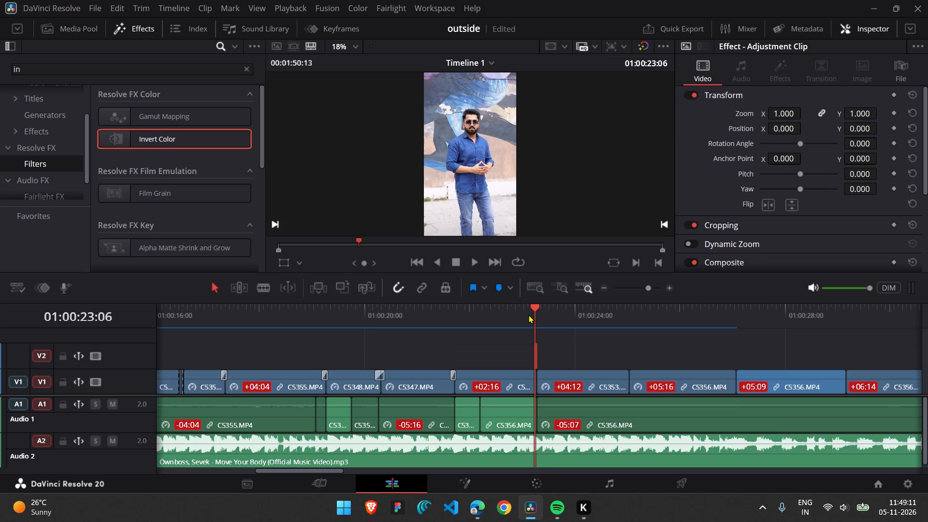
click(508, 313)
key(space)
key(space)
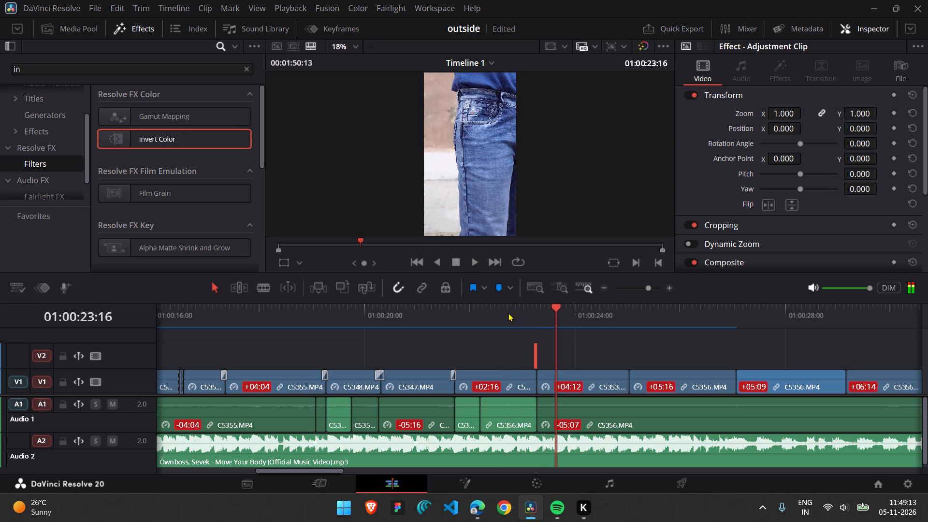
Apply Invert Color to the one-frame adjustment clip on V2 just before the C5353 cut, and check the frames around it.
click(533, 350)
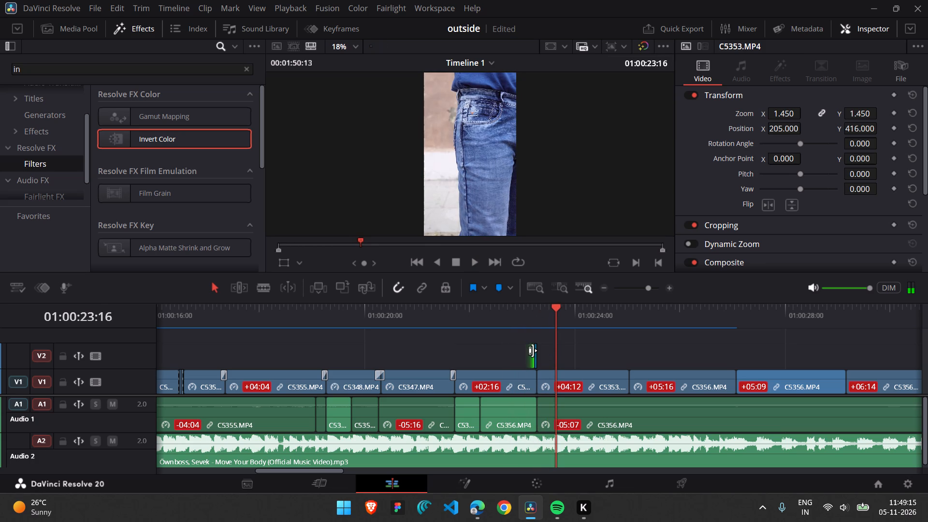
click(653, 288)
drag(173, 136, 388, 285)
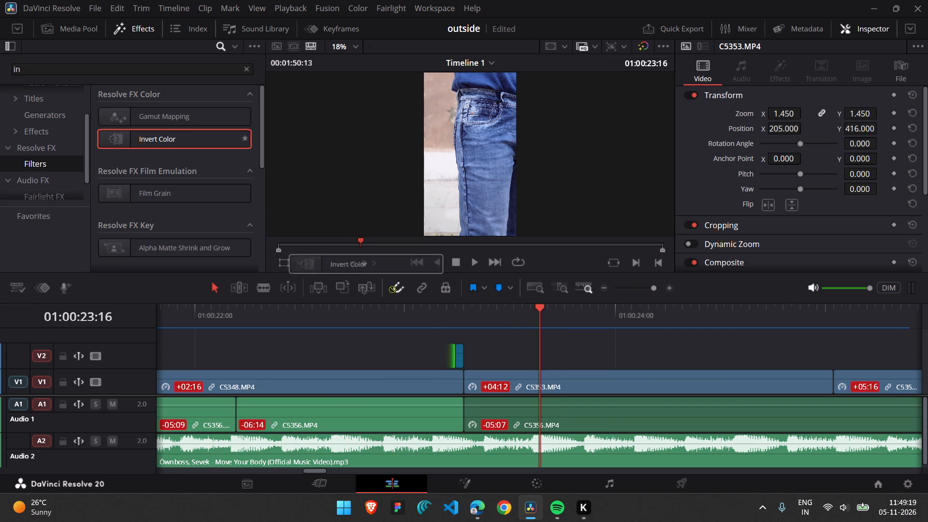
drag(388, 285, 457, 350)
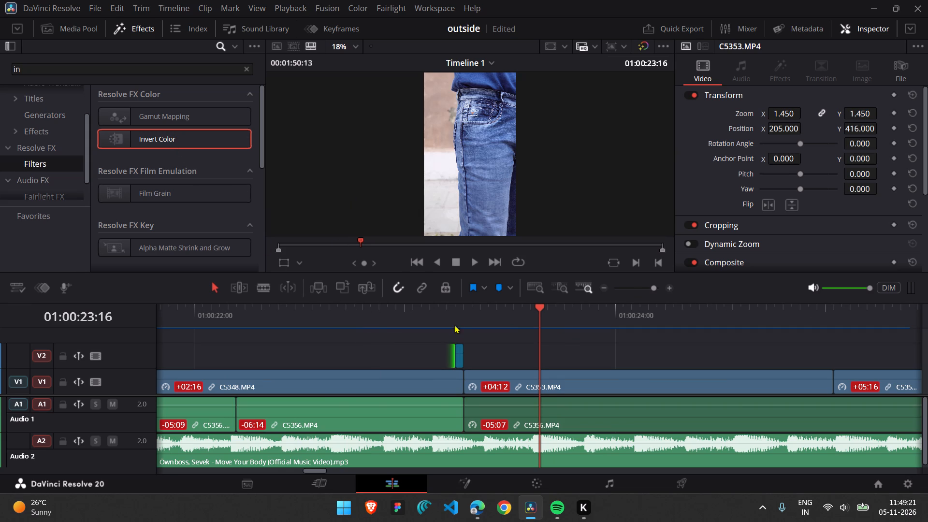
click(459, 317)
click(450, 317)
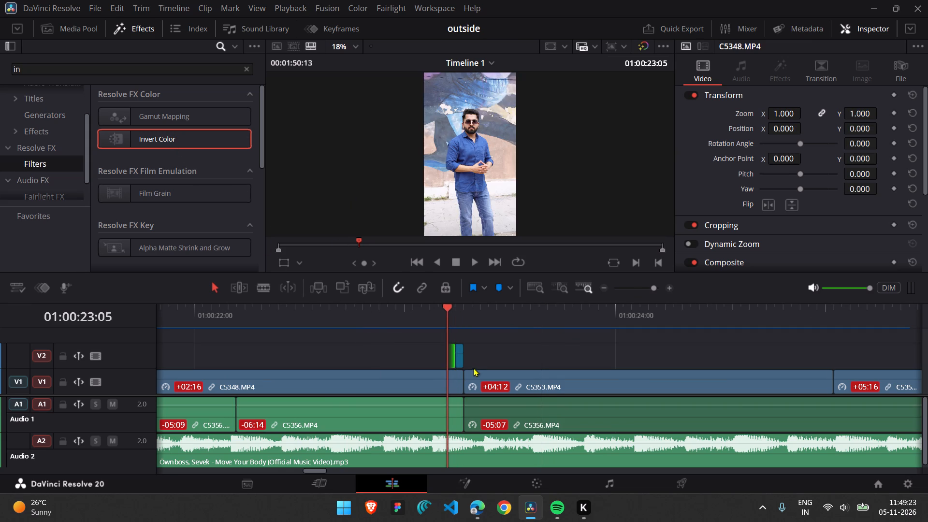
Duplicate the inverted adjustment clip on V2 once after and once before the original, leaving a one-frame gap on each side.
click(456, 355)
alt+drag(456, 355, 474, 358)
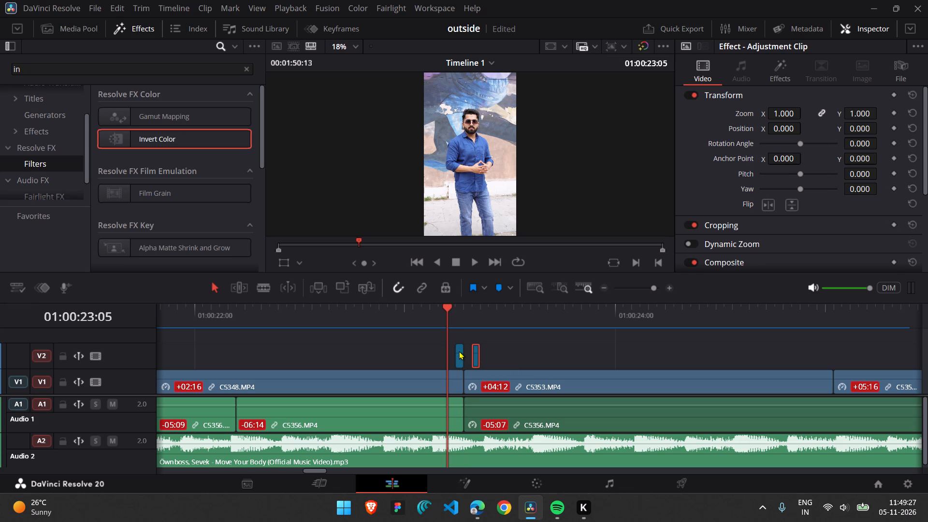
click(459, 351)
alt+drag(459, 351, 443, 352)
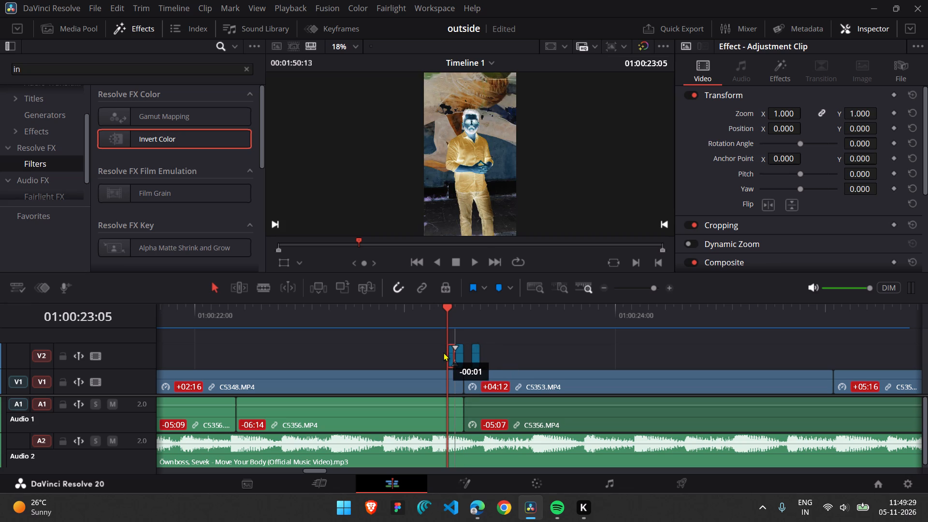
alt+drag(443, 352, 441, 353)
Play across the C5348 to C5353 cut to review the flashing Invert Color frames.
click(386, 286)
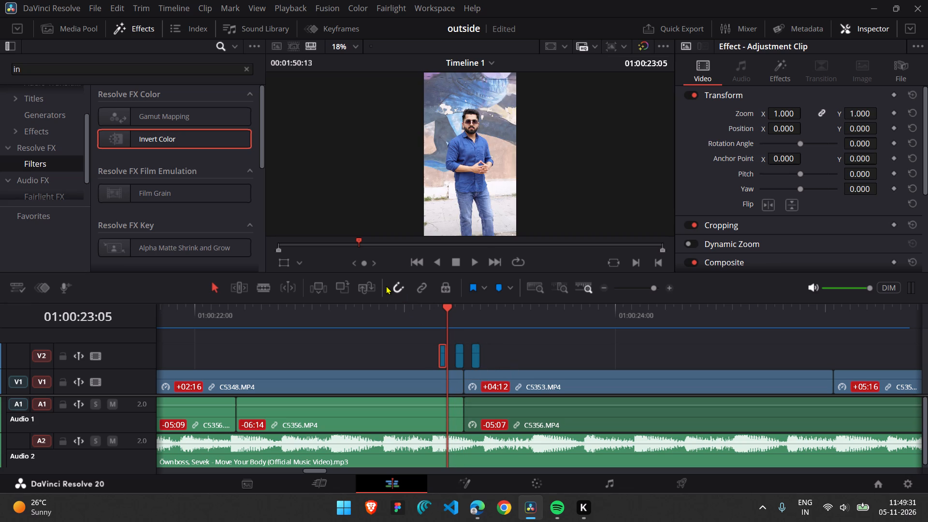
click(381, 316)
key(space)
key(space)
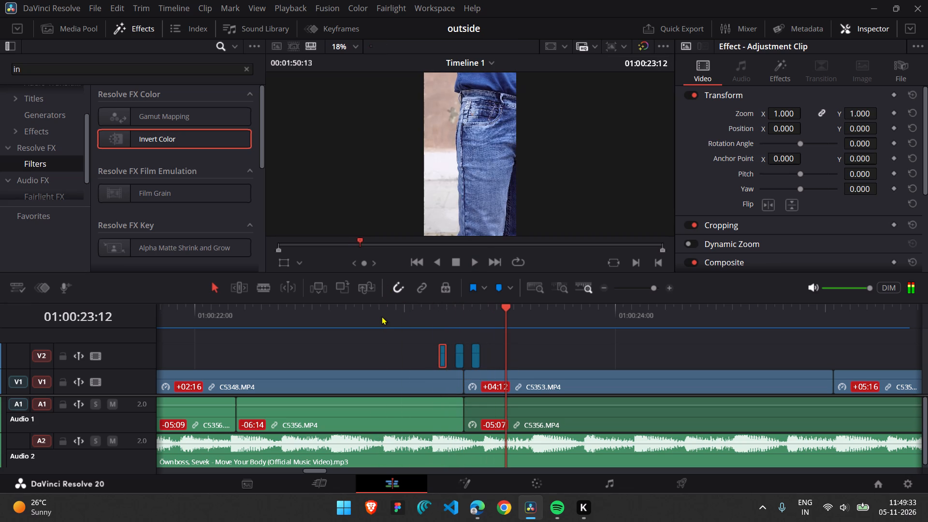
click(644, 292)
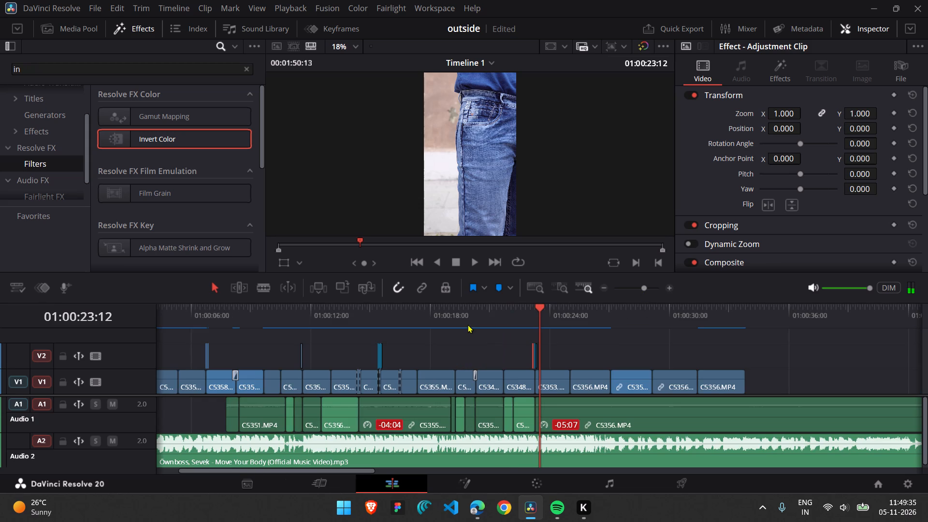
click(516, 315)
key(space)
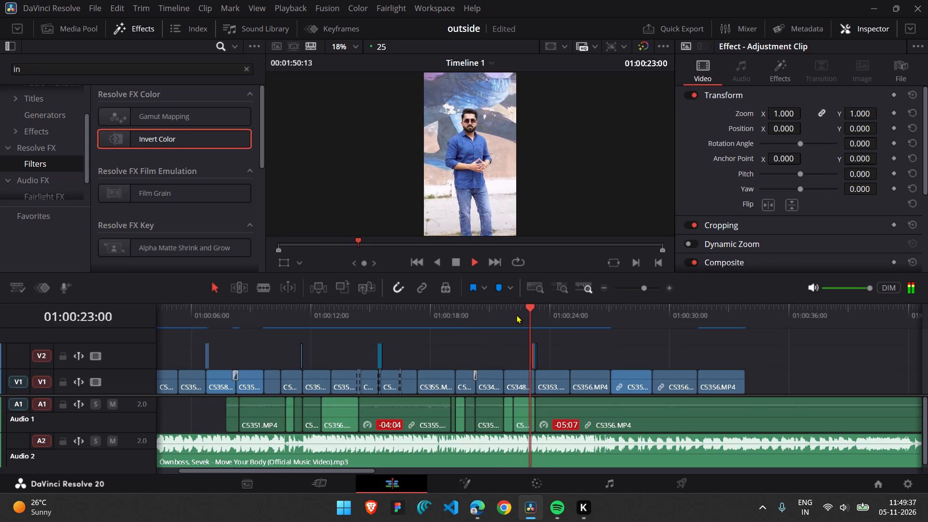
key(space)
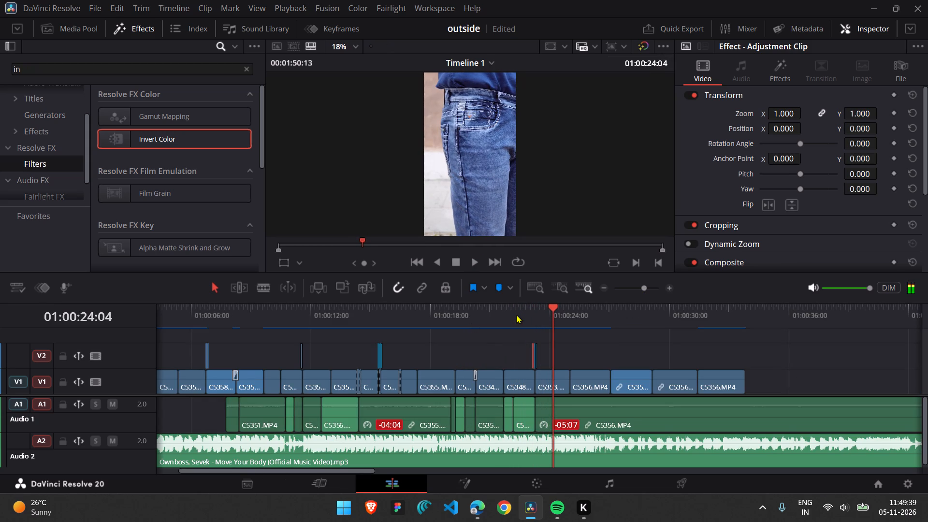
Play from about 01:00:24:07 through the following cut, from C5353 to C5356, to review it.
scroll(516, 315, right, 7)
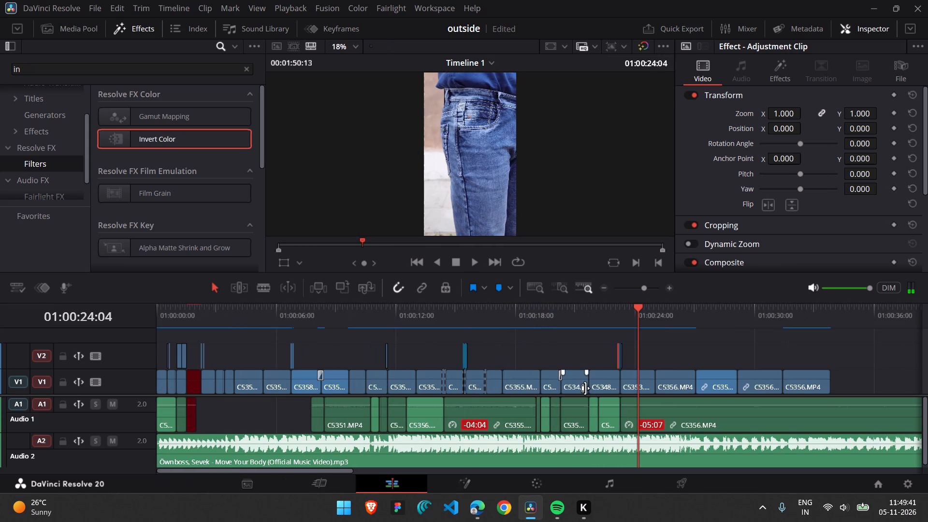
scroll(585, 388, left, 1)
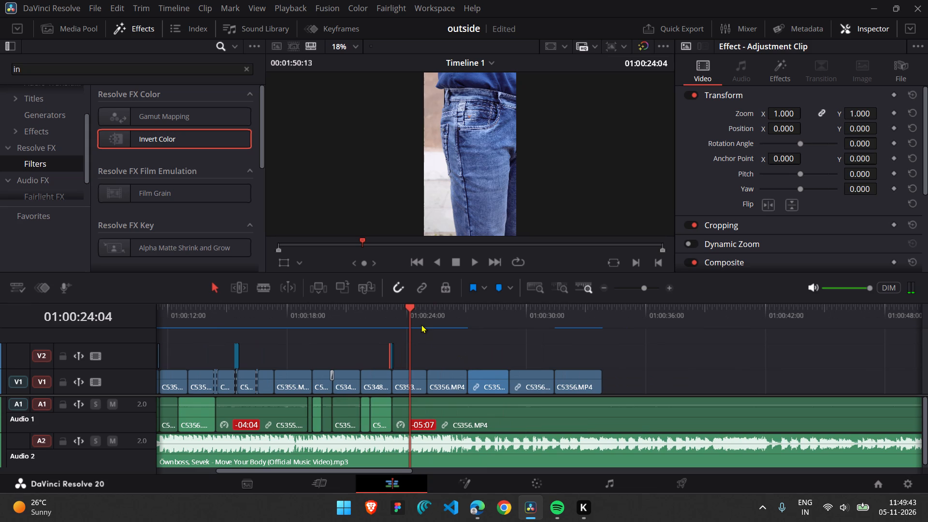
click(421, 324)
key(space)
key(space)
click(412, 314)
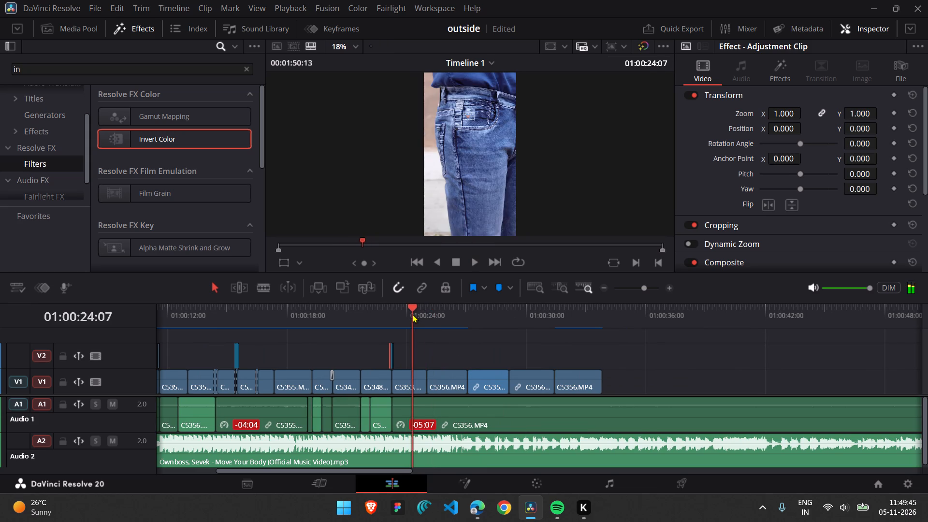
key(space)
key(space)
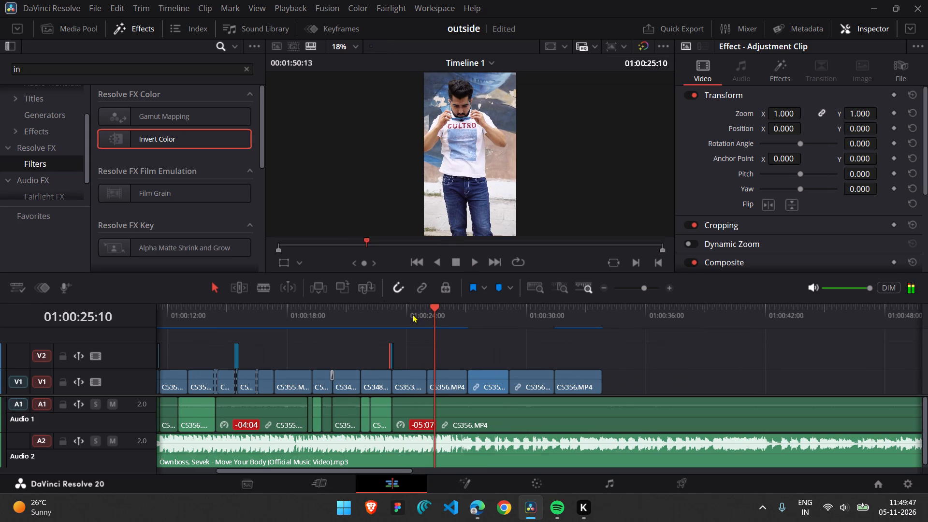
Clear the effects search, find Stretch Blur among the video transitions, and add it at the cut between C5353 and C5356 on V1.
click(248, 72)
scroll(39, 164, up, 7)
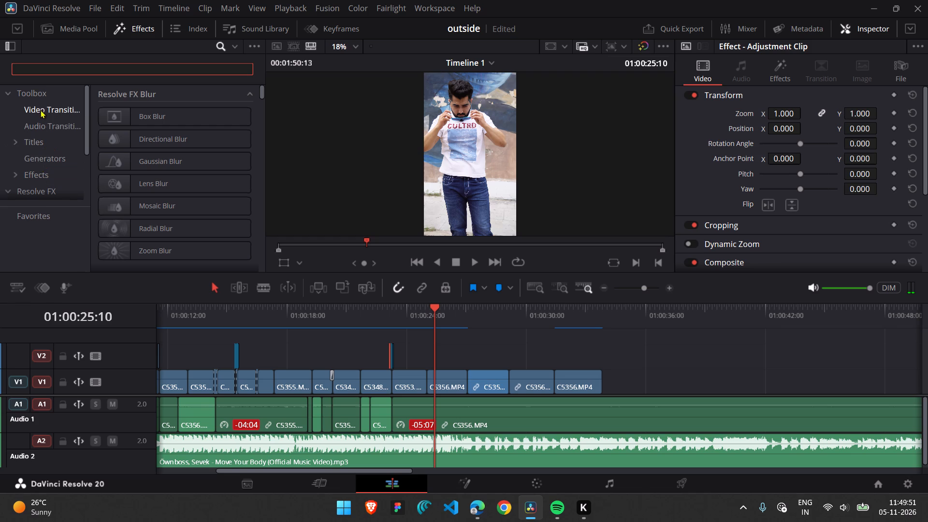
click(39, 109)
scroll(188, 186, down, 1)
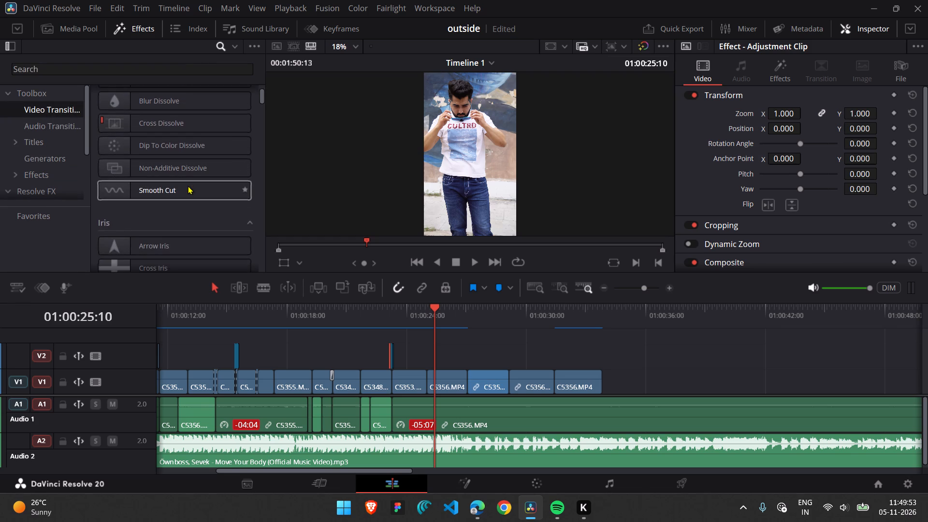
scroll(188, 186, down, 2)
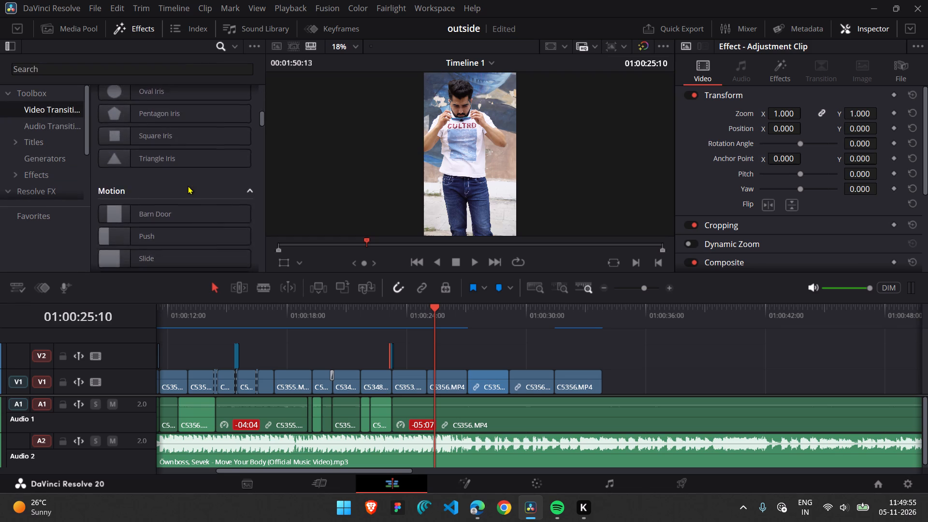
scroll(188, 186, down, 3)
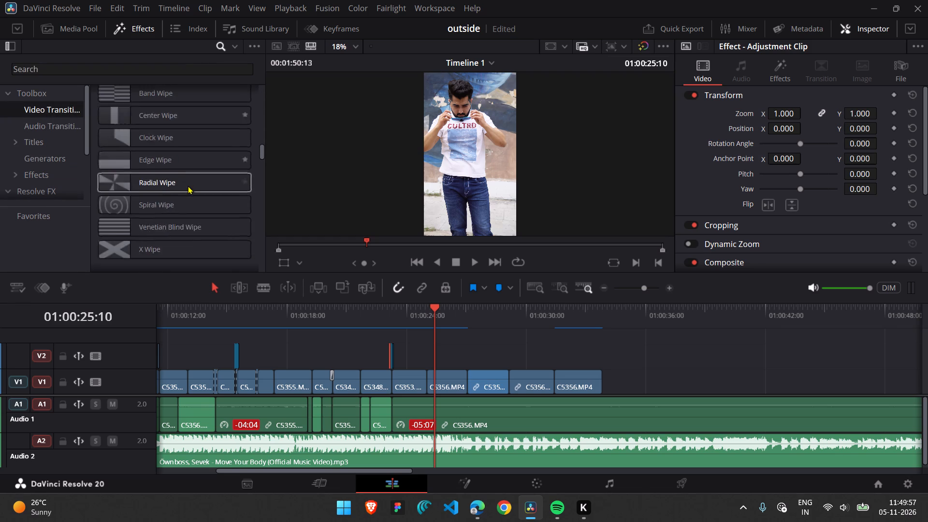
scroll(188, 186, down, 2)
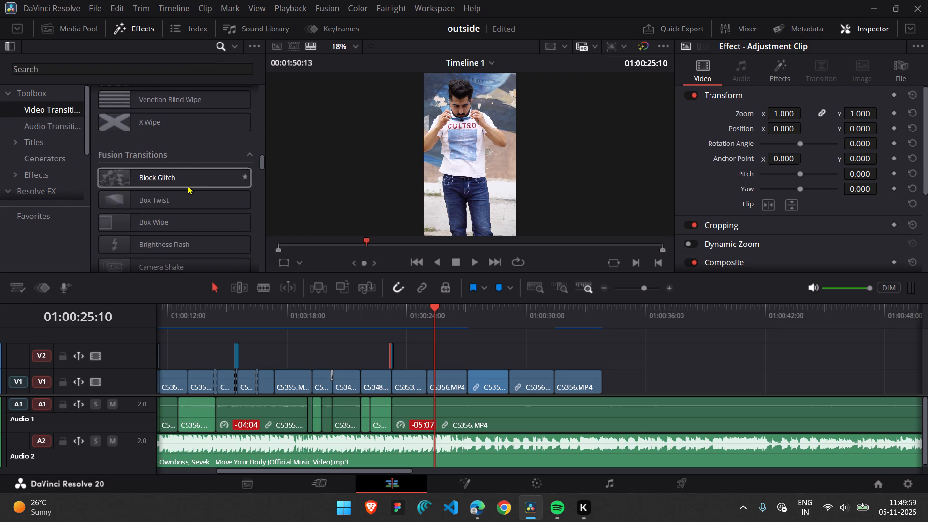
scroll(188, 186, down, 2)
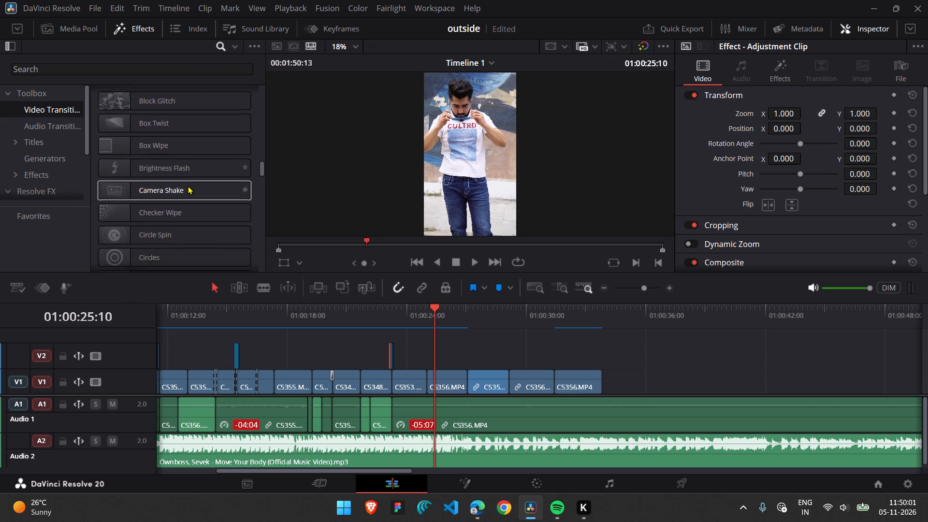
scroll(188, 186, down, 3)
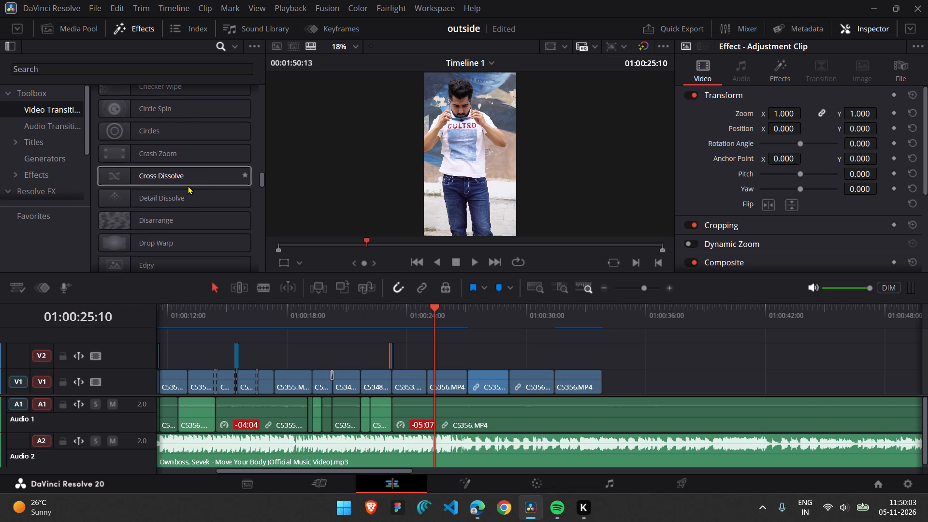
scroll(188, 186, down, 1)
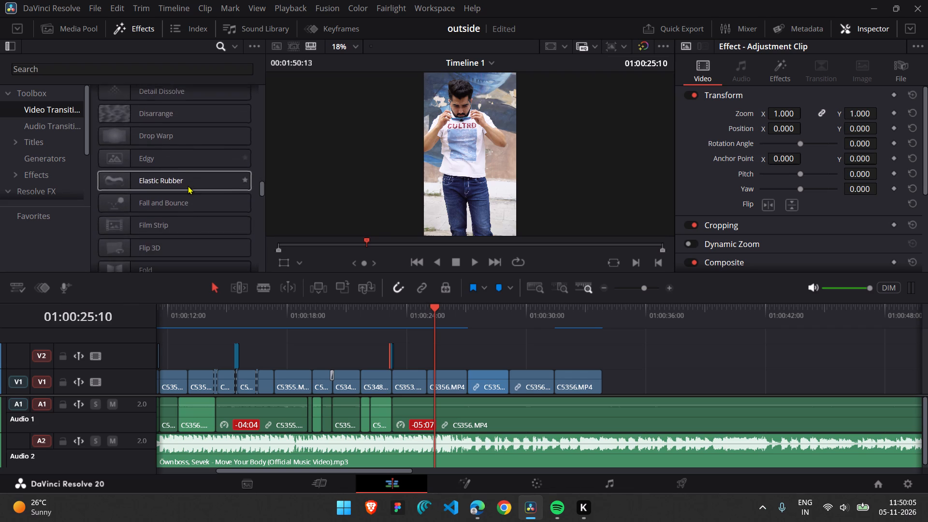
scroll(188, 186, down, 1)
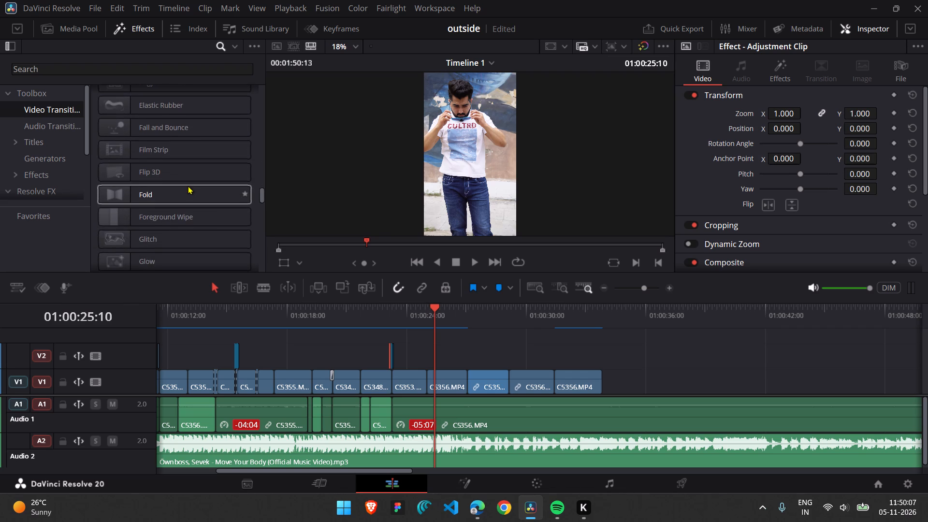
scroll(188, 186, down, 2)
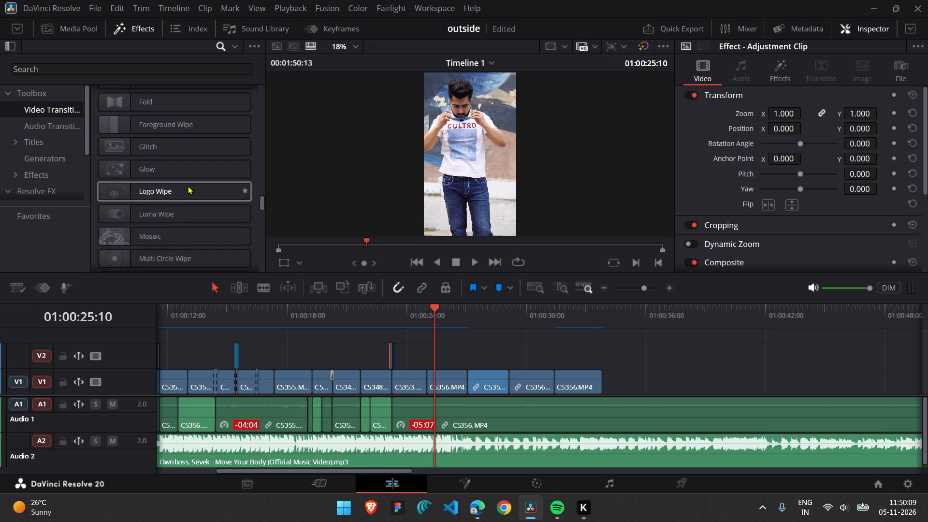
scroll(188, 186, down, 2)
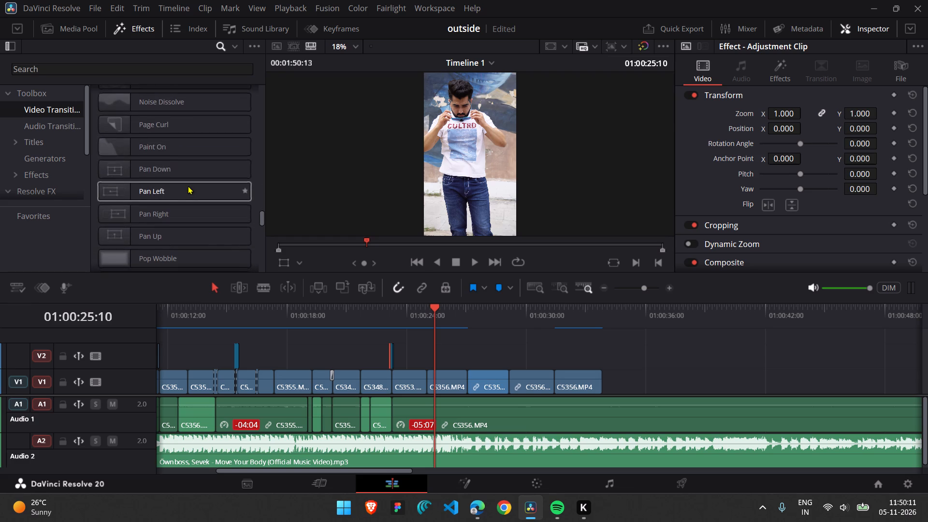
scroll(188, 186, down, 3)
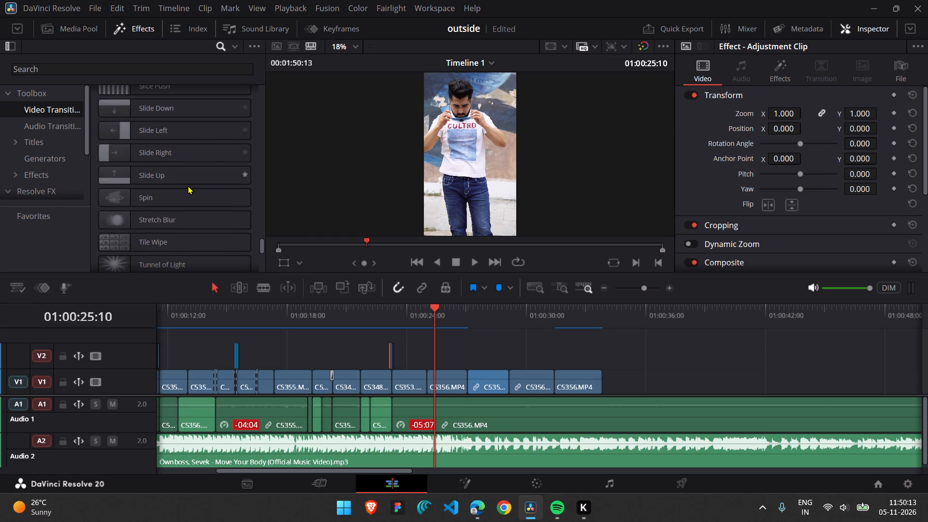
scroll(188, 186, down, 1)
drag(188, 186, 435, 362)
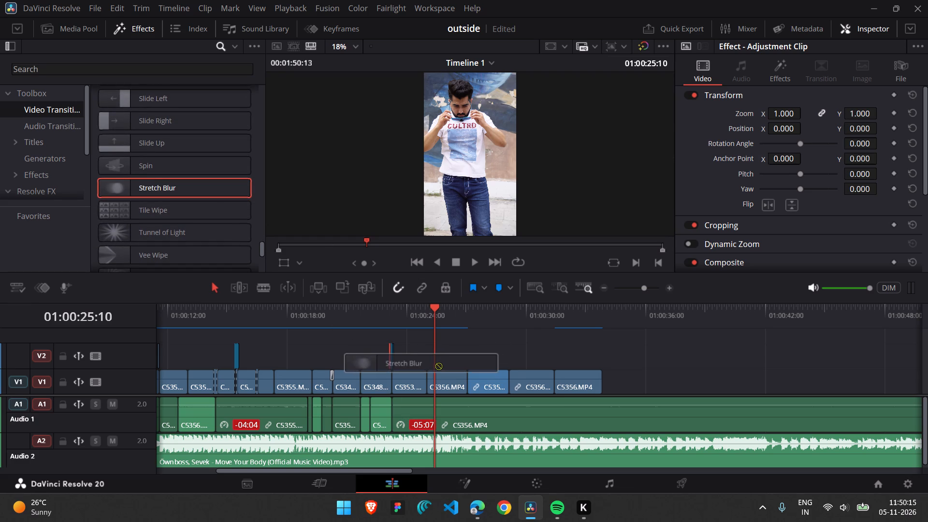
drag(435, 362, 426, 372)
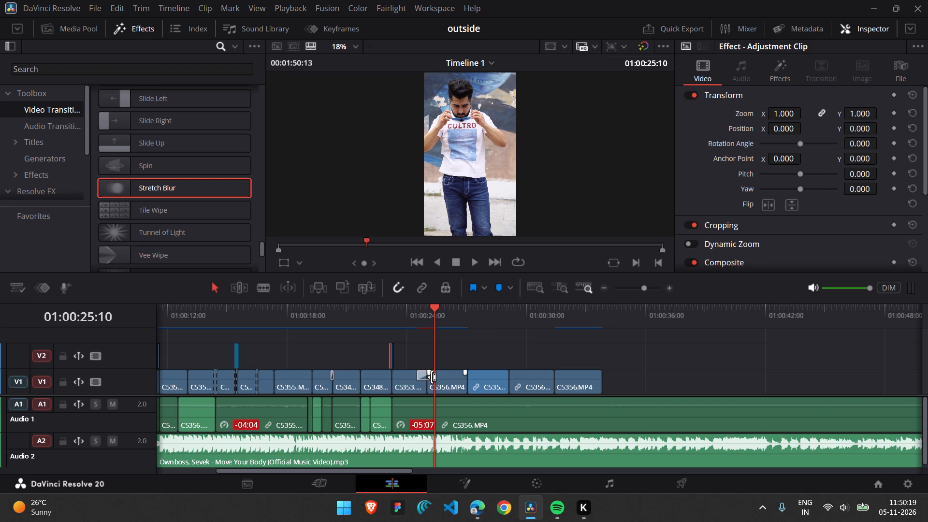
Shorten the Stretch Blur transition to 0.5 seconds (13 frames), centred on the cut.
drag(419, 377, 424, 379)
Check the frames near the end of the C5356 clip, at 01:00:27:02 and 01:00:26:11.
click(465, 320)
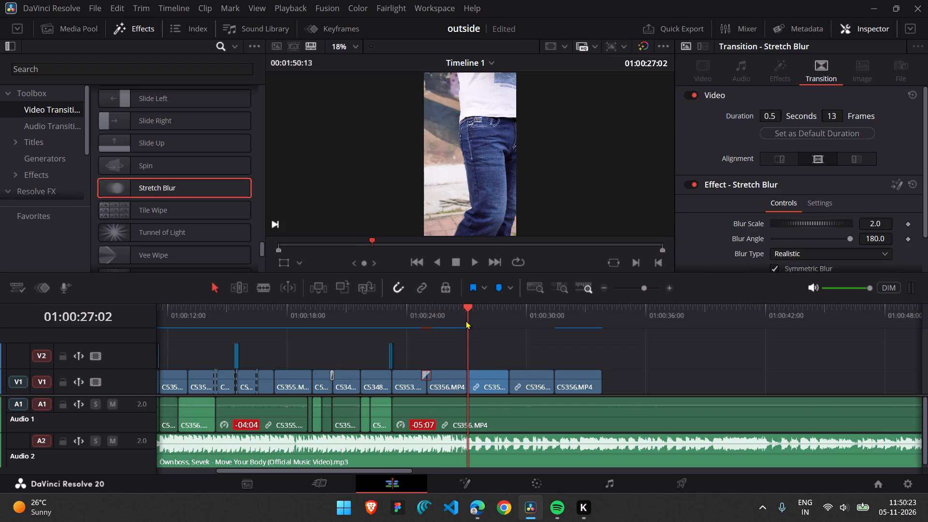
click(456, 317)
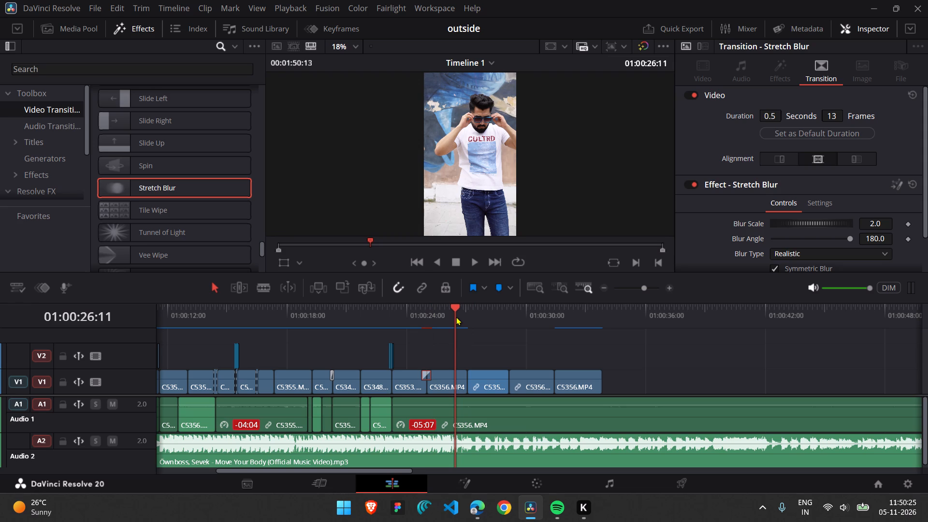
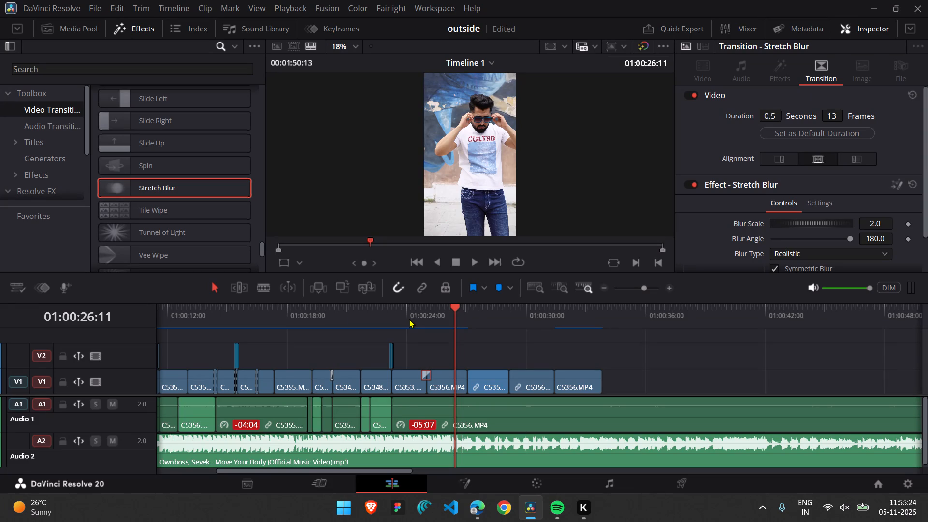
Play from about 01:00:24:07 through the cut from C5353 to C5356 to review the Stretch Blur transition.
click(409, 319)
key(space)
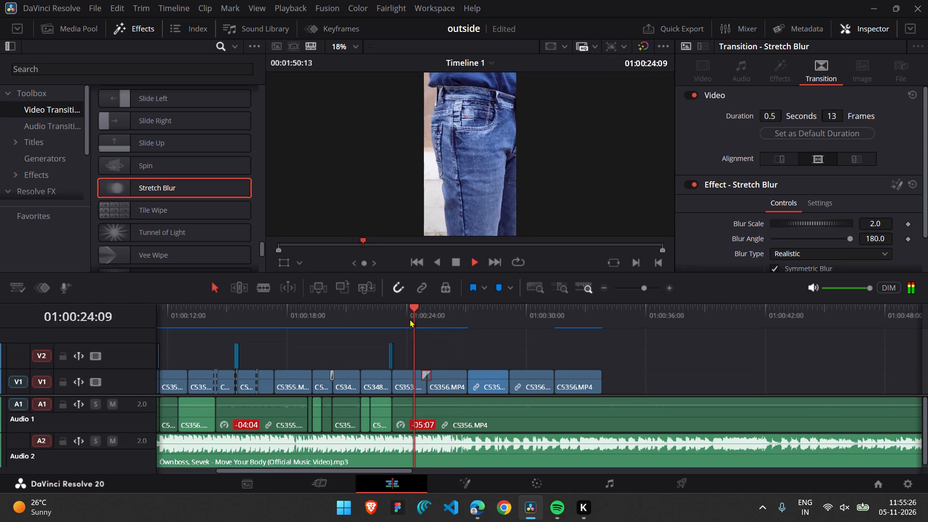
key(space)
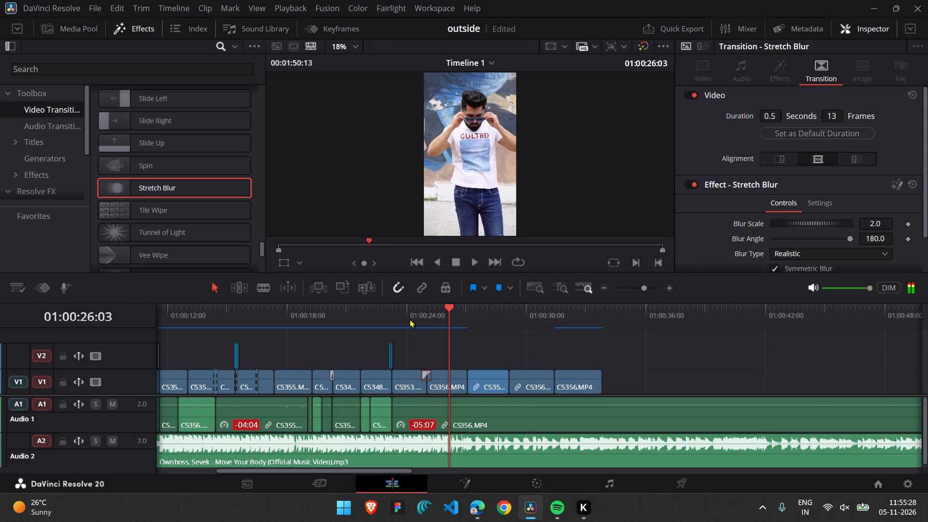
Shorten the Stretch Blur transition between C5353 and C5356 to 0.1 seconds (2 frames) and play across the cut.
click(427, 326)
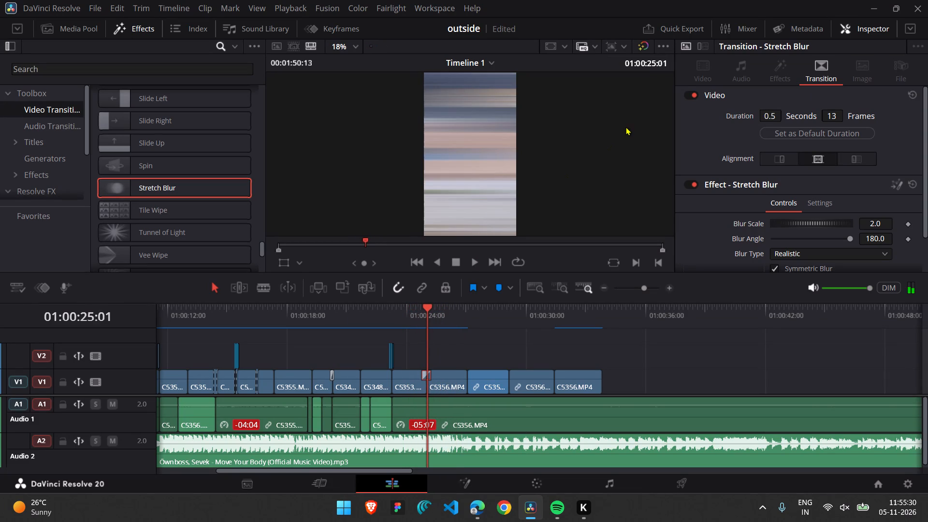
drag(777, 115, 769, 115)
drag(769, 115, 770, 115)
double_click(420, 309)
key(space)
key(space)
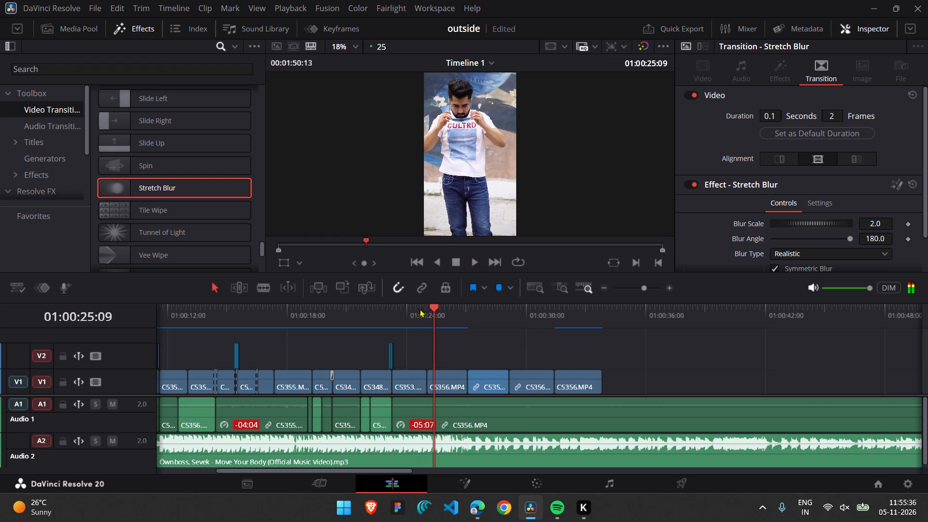
Set the Stretch Blur transition's duration to 0.2 seconds (5 frames) and play from 01:00:24:11 through the following clips.
click(769, 120)
click(416, 320)
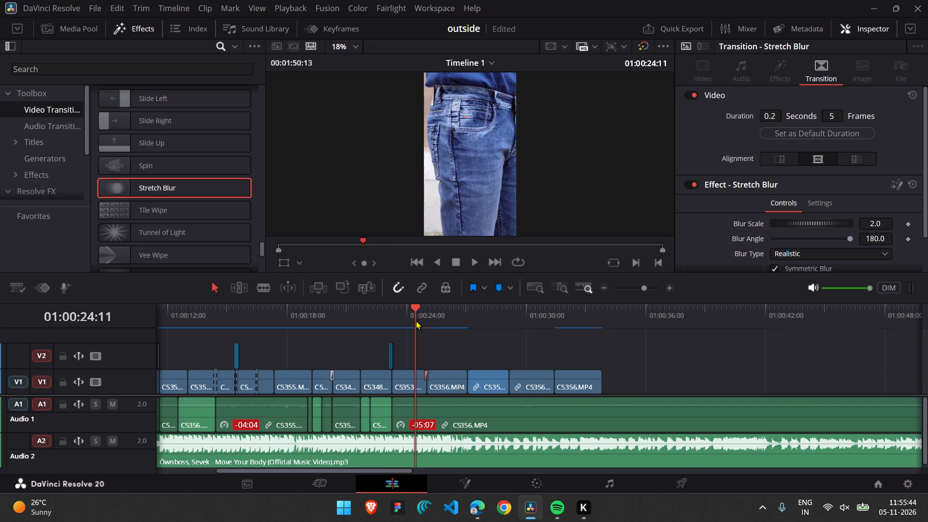
click(416, 320)
key(space)
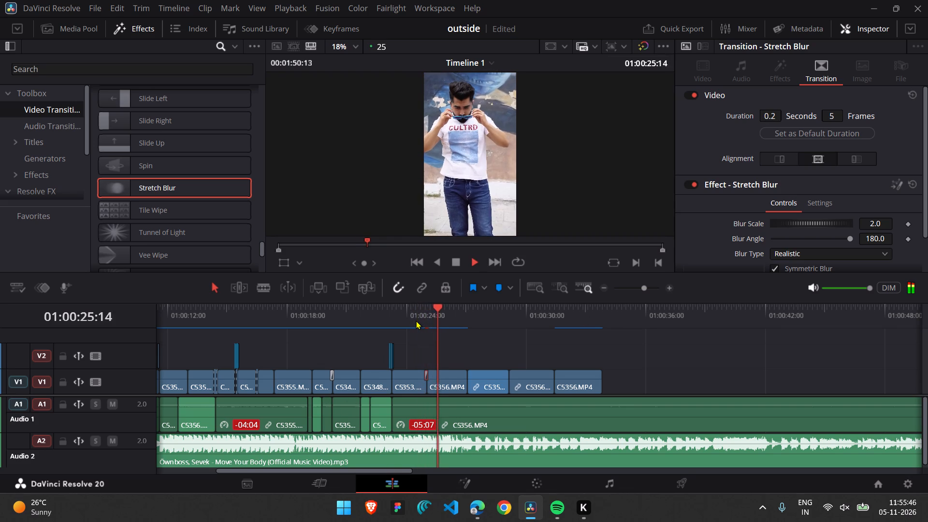
key(space)
key(space)
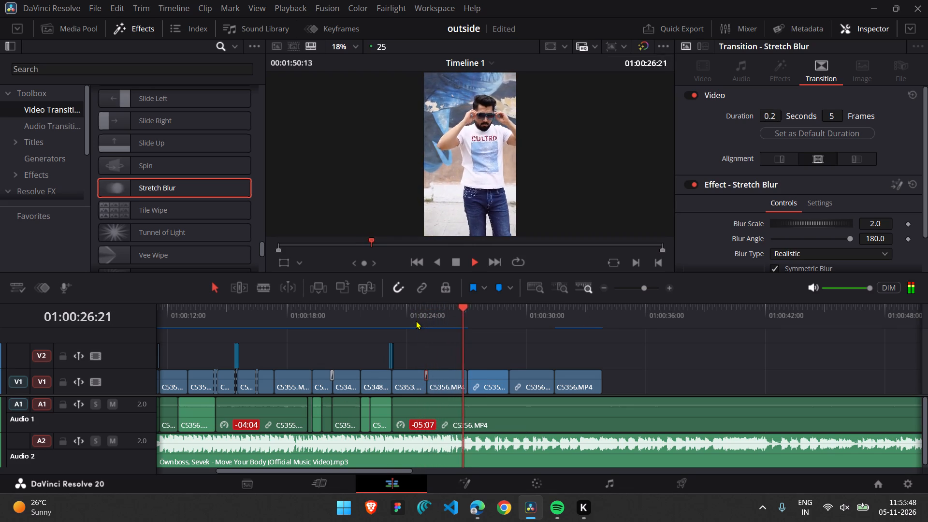
key(space)
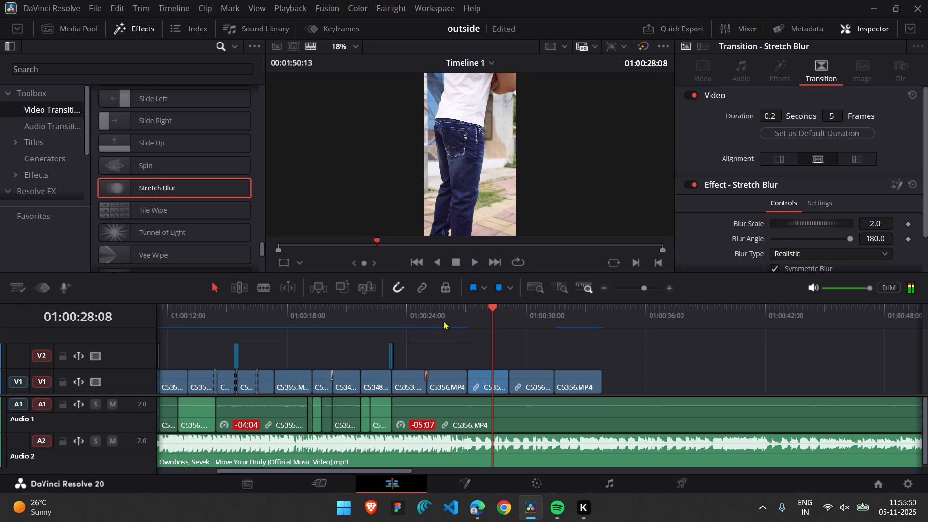
Move to the cut at 01:00:27:02 after C5356 and browse the available video transitions.
click(465, 317)
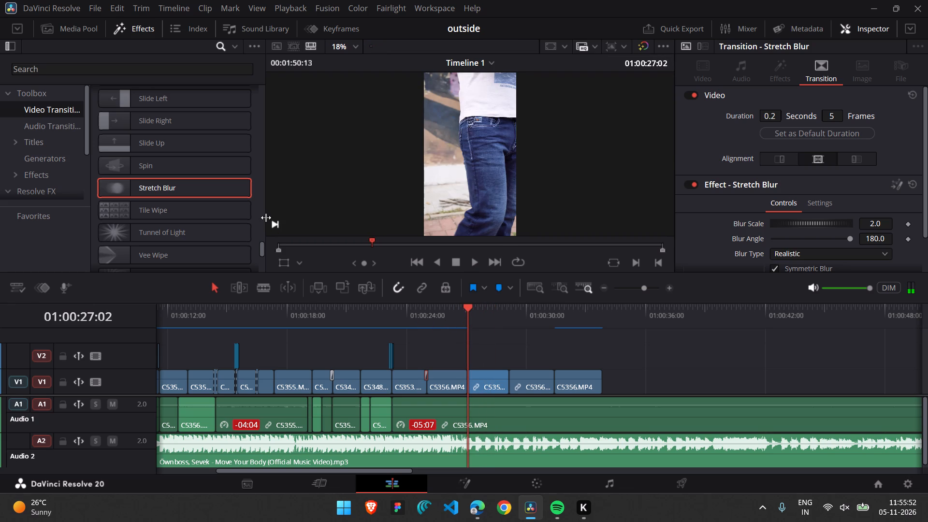
scroll(192, 219, down, 1)
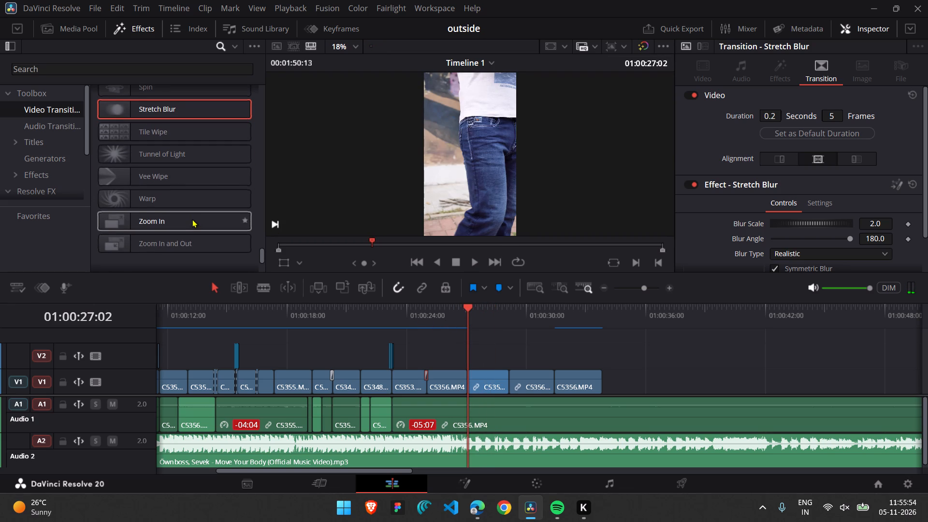
scroll(192, 219, up, 4)
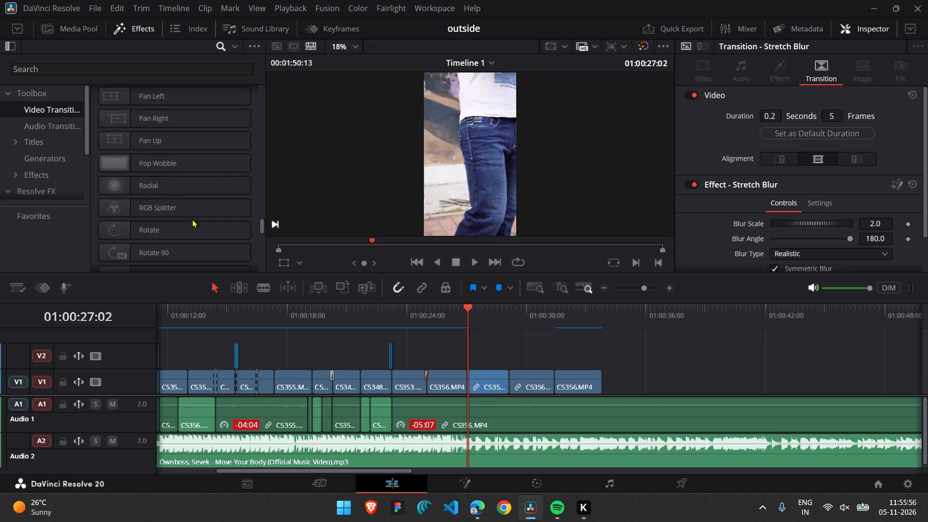
scroll(192, 219, up, 3)
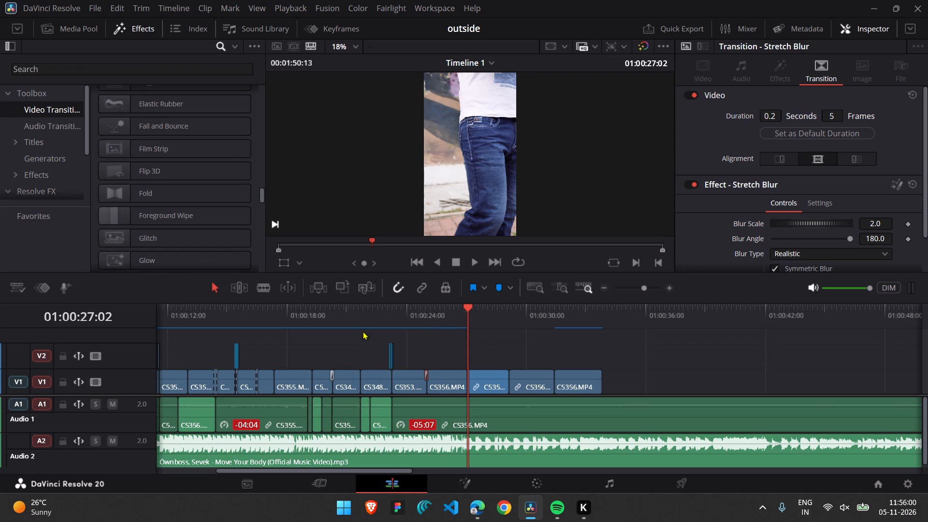
Copy the group of short V2 clips near 01:00:15 onto V2 so they straddle the cut at 01:00:27:02.
scroll(375, 334, right, 2)
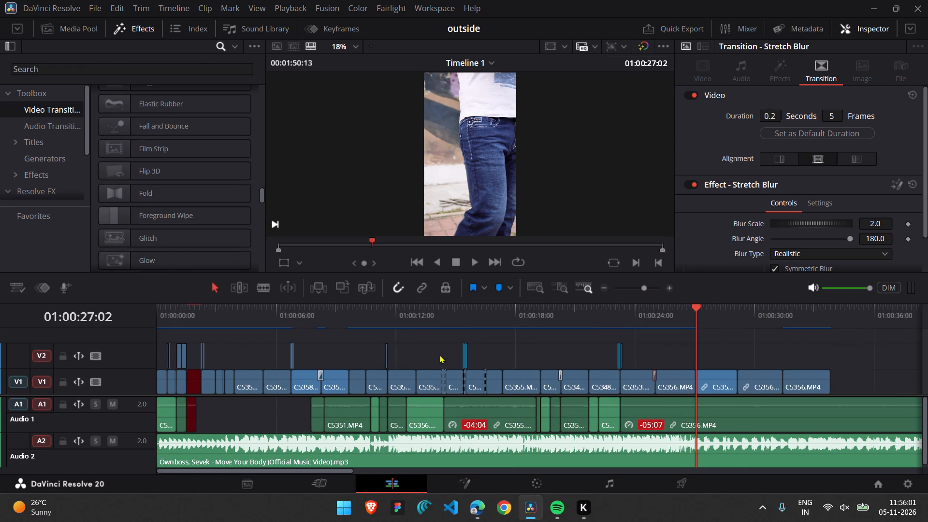
drag(458, 339, 477, 360)
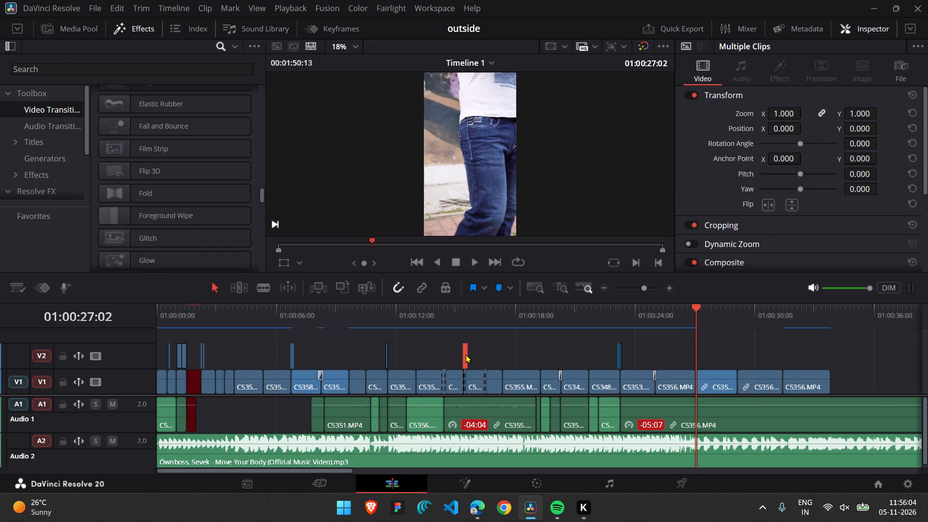
alt+drag(465, 354, 723, 356)
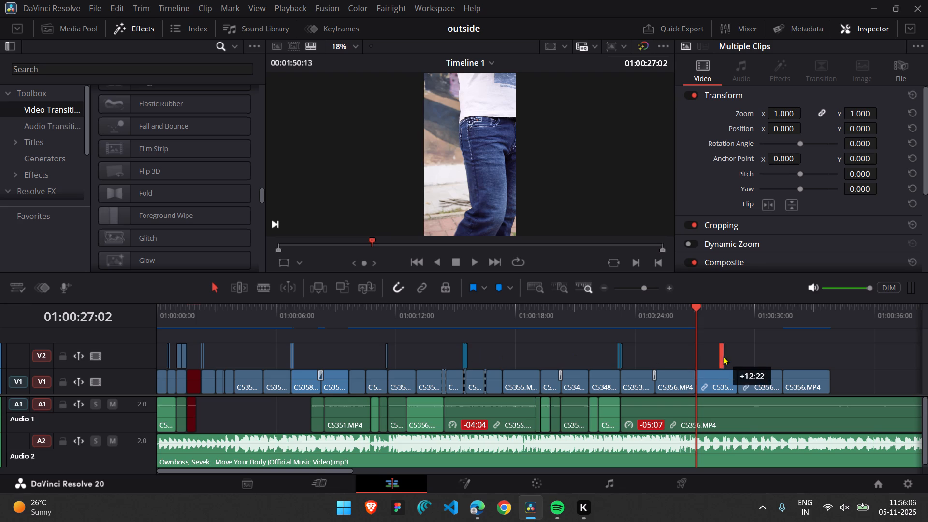
alt+drag(723, 356, 694, 362)
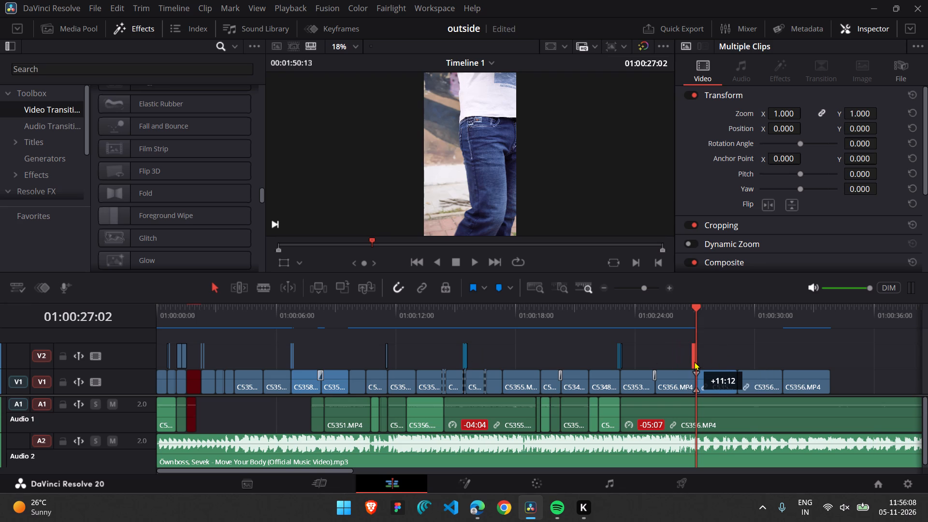
alt+drag(694, 362, 696, 361)
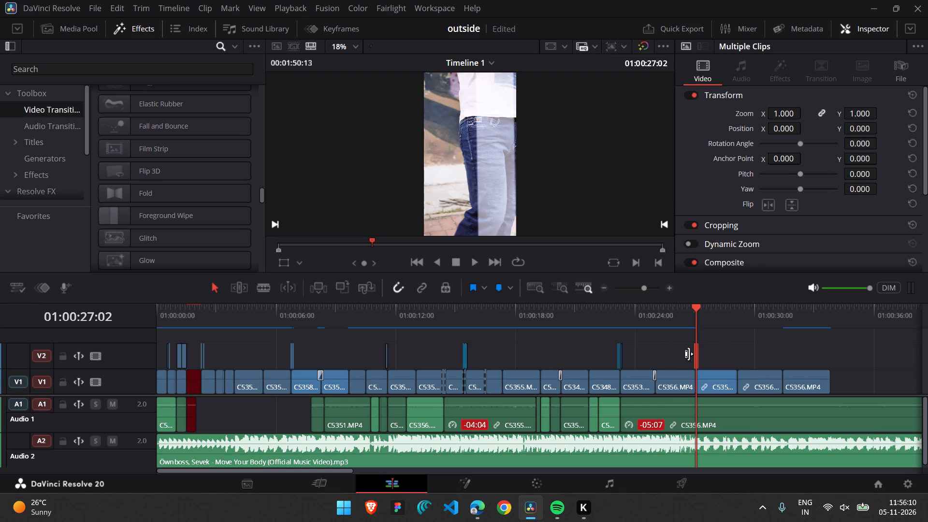
Play from just before the cut at 01:00:27:02 into the following C5356 clip to review the copied V2 clips.
click(672, 306)
key(space)
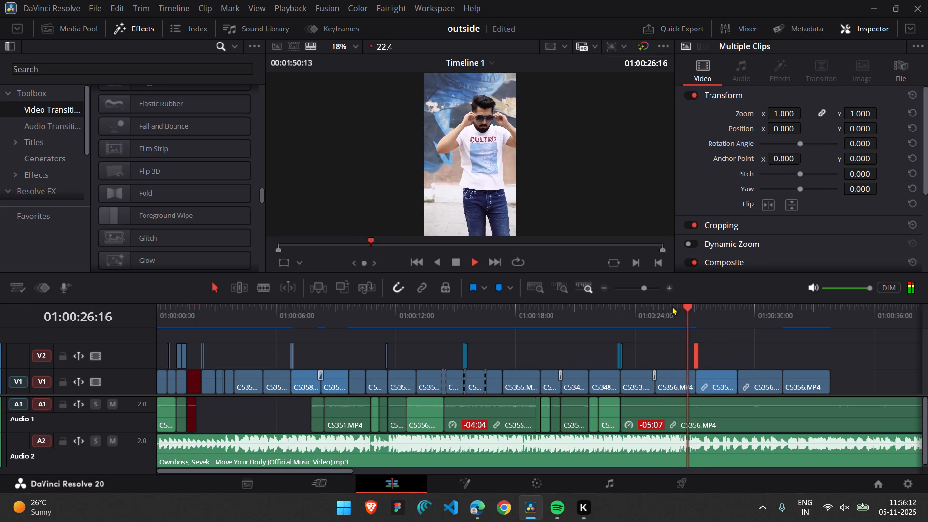
key(space)
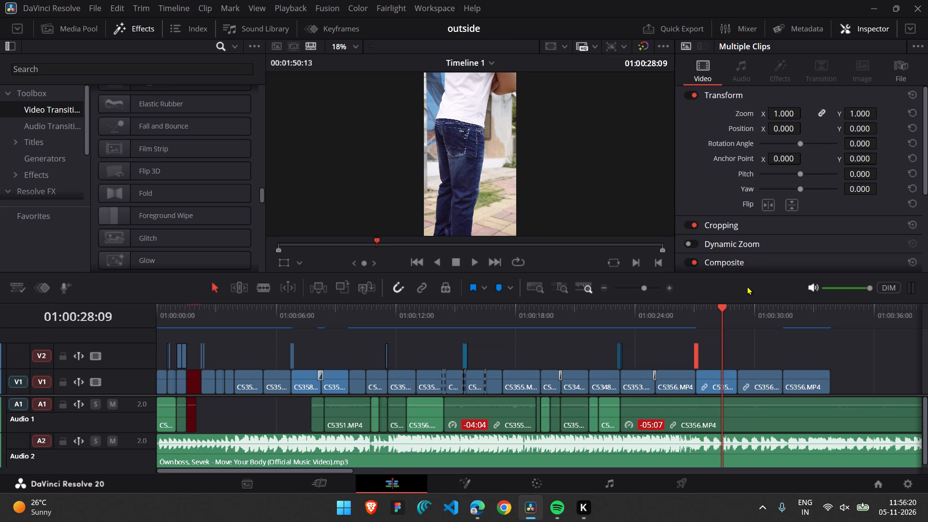
Step frame by frame around 01:00:27:02 to examine how the copied V2 clips line up with the cut.
click(698, 309)
key(Left)
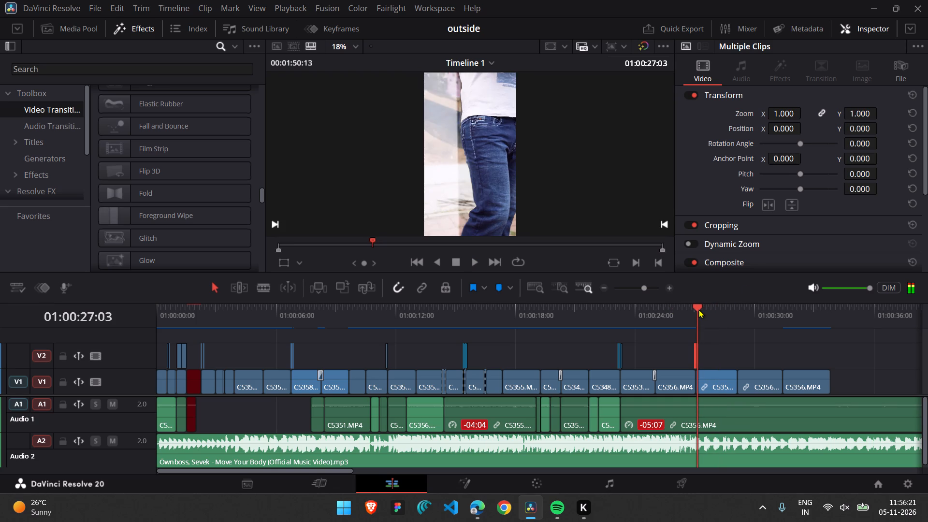
key(Left)
drag(697, 310, 690, 314)
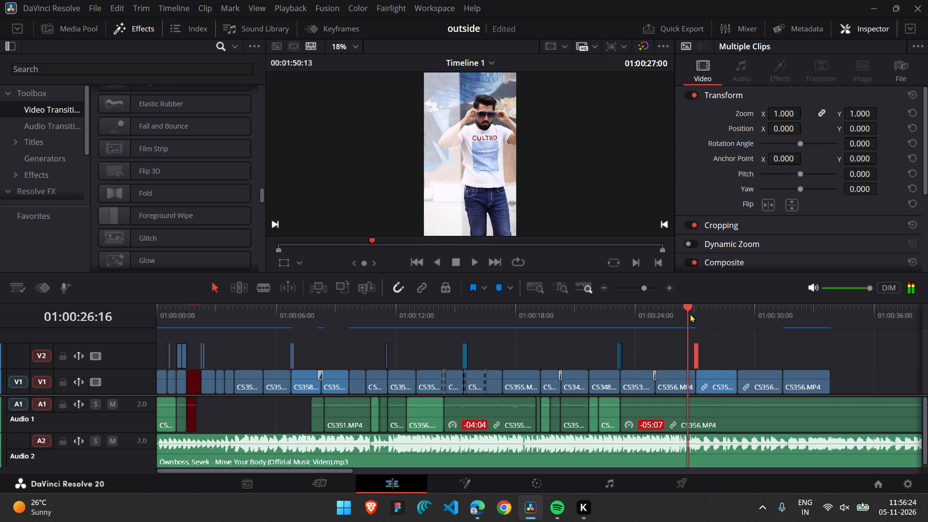
drag(690, 314, 693, 315)
key(Right)
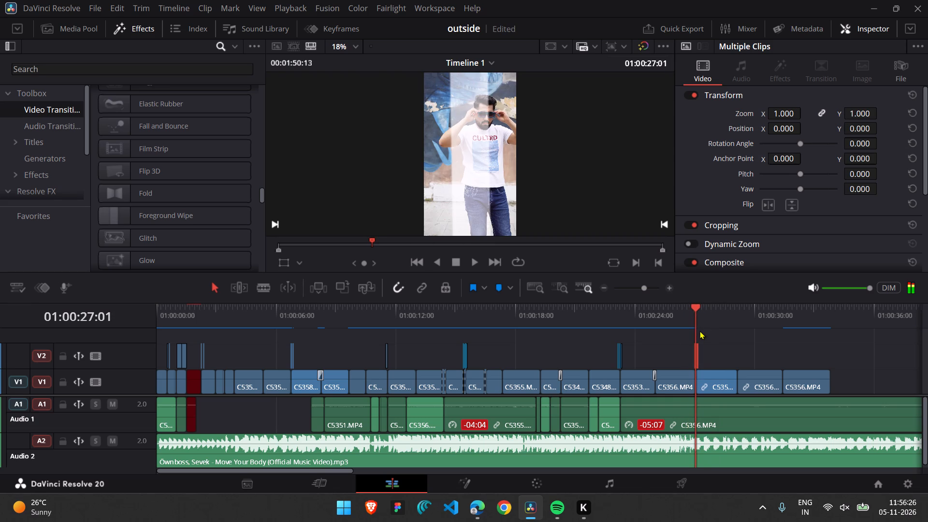
key(Left)
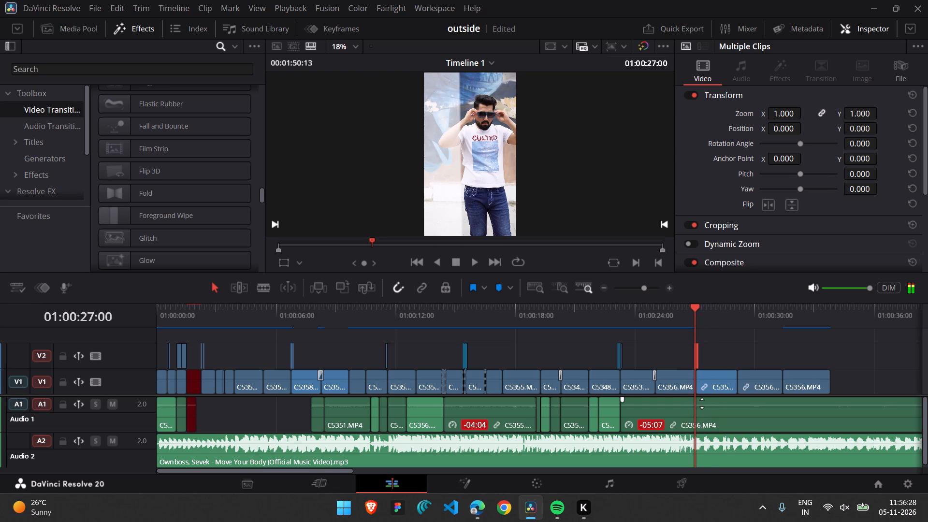
key(Left)
key(Left)
key(Right)
key(Right)
key(Right)
key(Right)
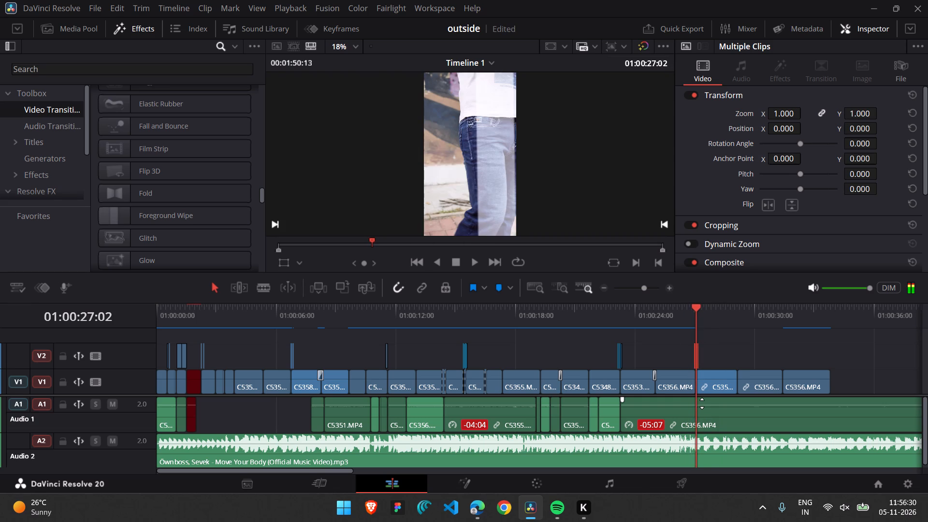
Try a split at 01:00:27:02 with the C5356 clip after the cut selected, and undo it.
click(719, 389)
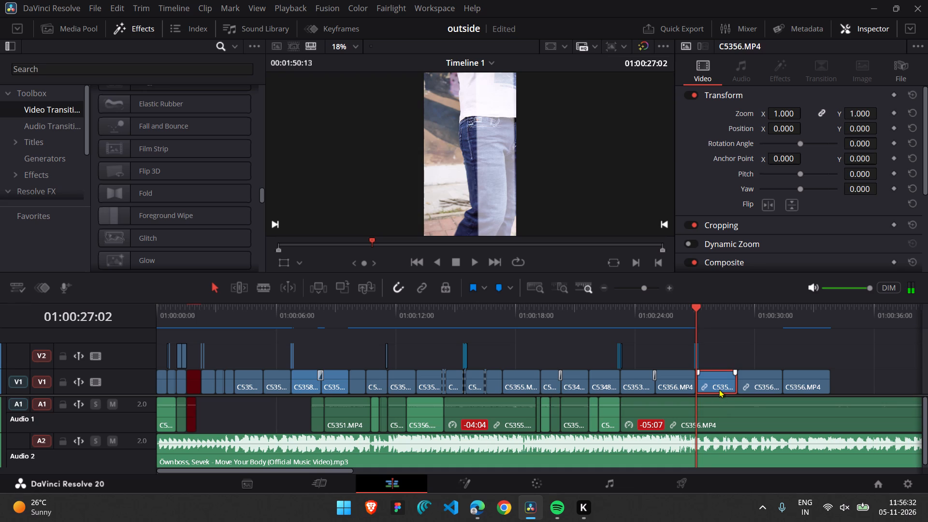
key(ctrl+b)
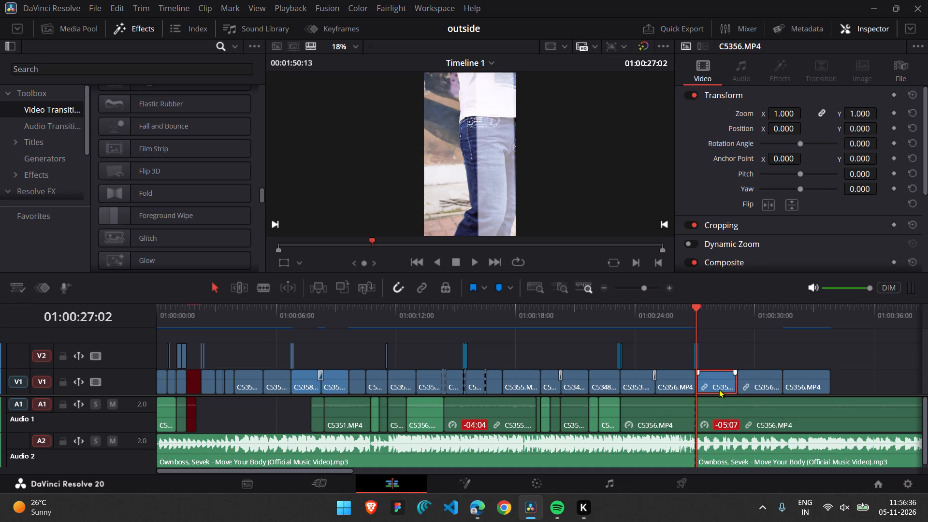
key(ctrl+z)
Split the tracks at 01:00:27:02, dividing the Audio 1 and Audio 2 clips there.
click(719, 389)
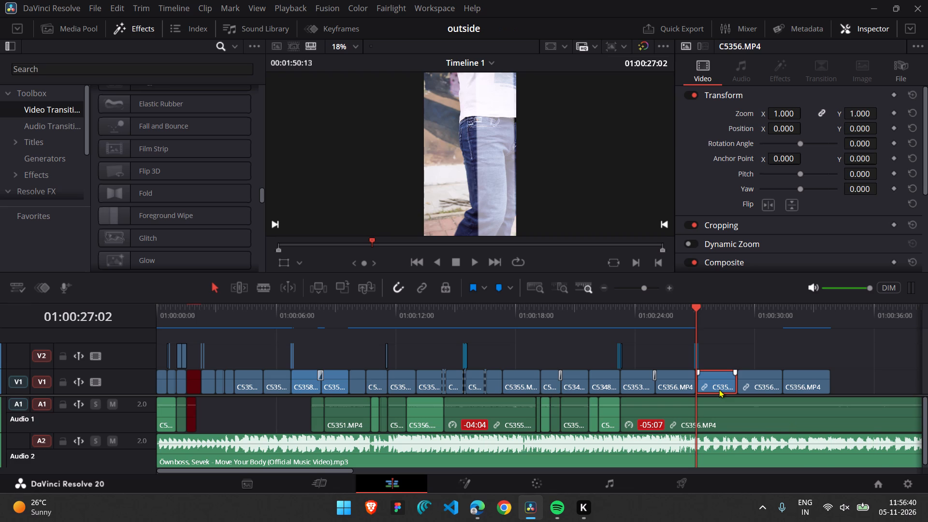
key(ctrl+b)
Split the V1 C5356 clip just before the cut at 01:00:27:00, leaving a short end piece.
key(Left)
key(Left)
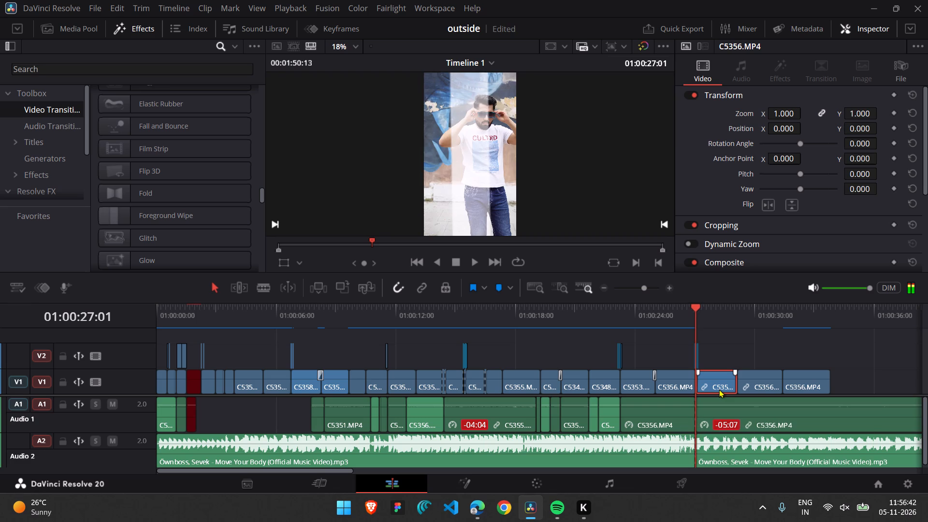
click(675, 375)
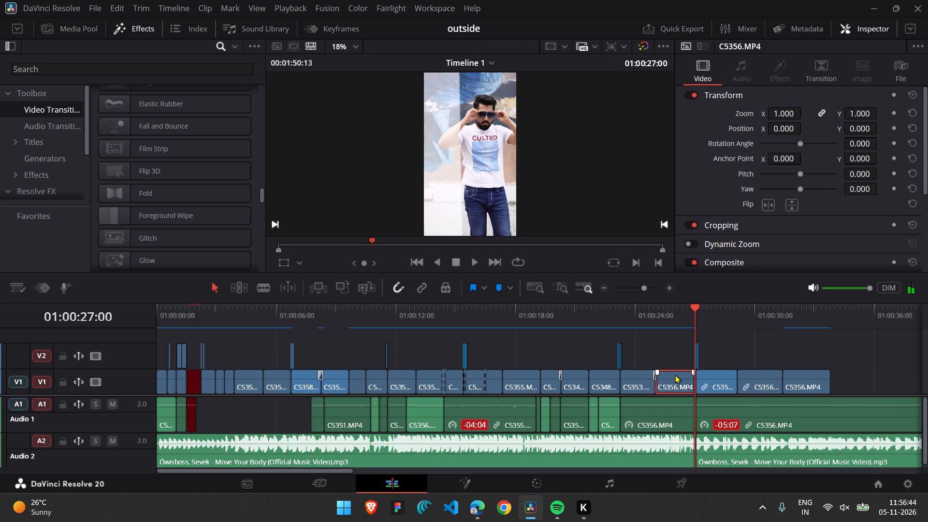
key(ctrl+b)
Search the effects for "in" and apply the Invert Color filter to the short C5356 piece just before the cut.
click(217, 69)
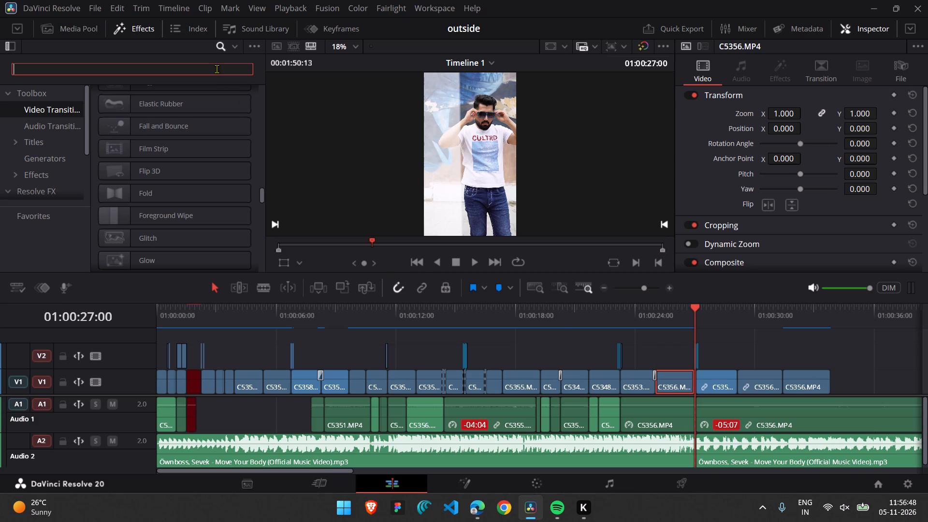
text(in)
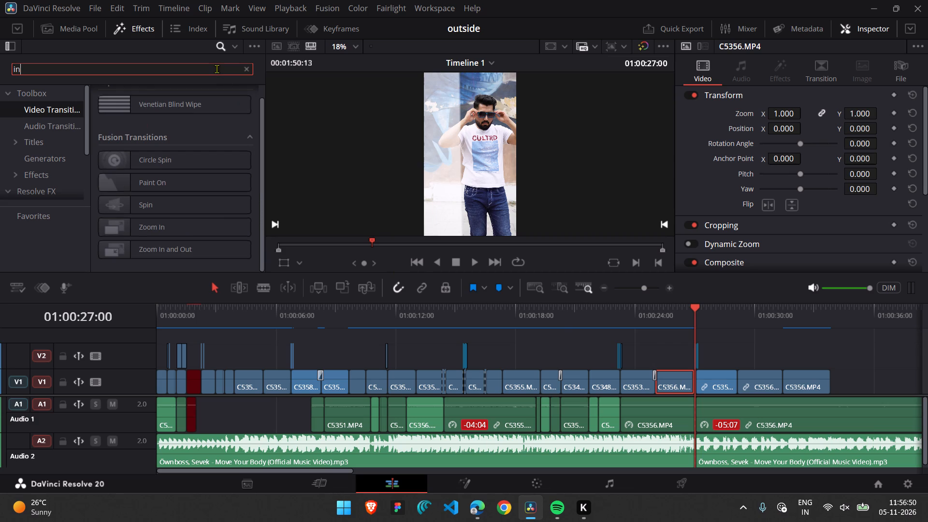
scroll(50, 167, down, 1)
click(48, 171)
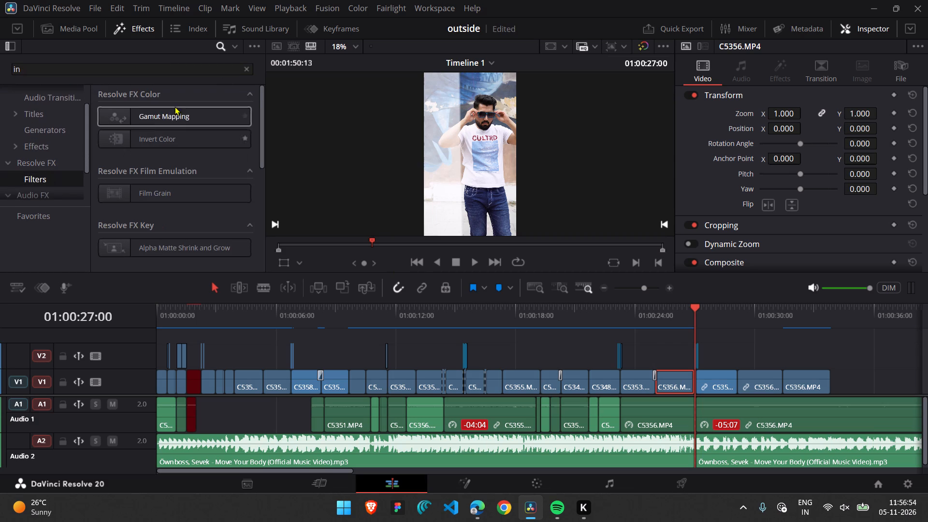
drag(169, 134, 695, 367)
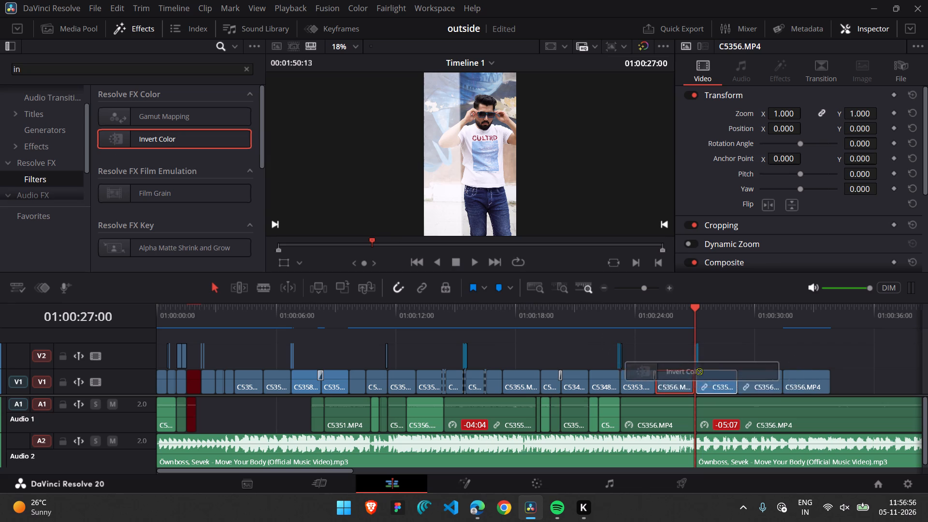
drag(695, 367, 693, 380)
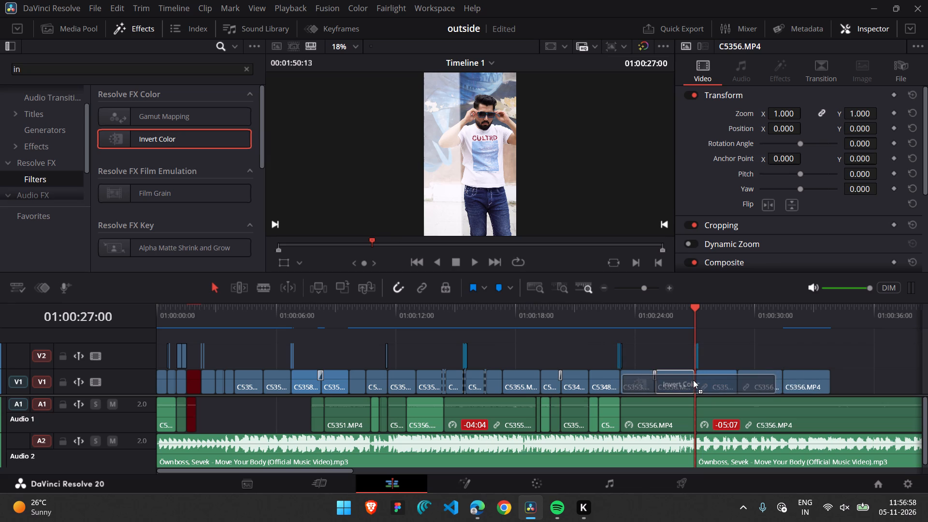
drag(693, 380, 696, 381)
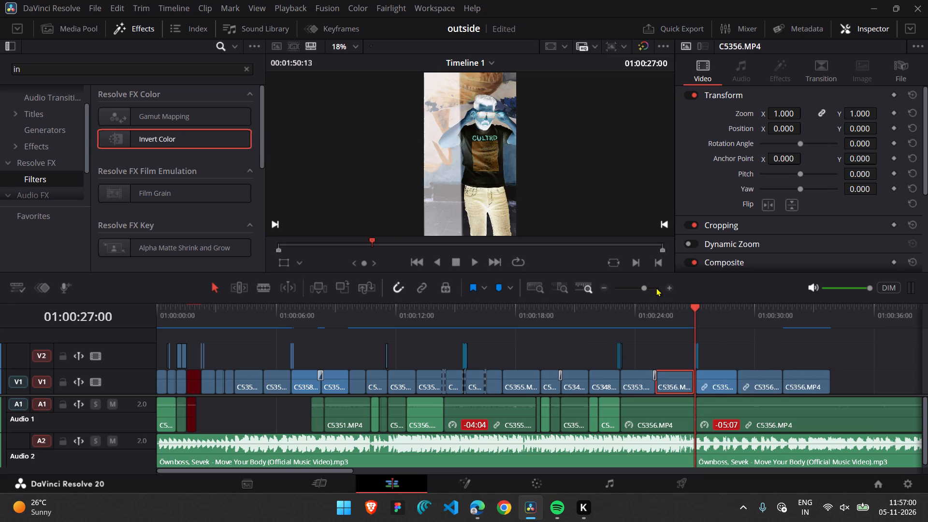
Split the V1 C5356 clip after the cut at 01:00:27:03, leaving a one-frame piece at its start.
click(653, 288)
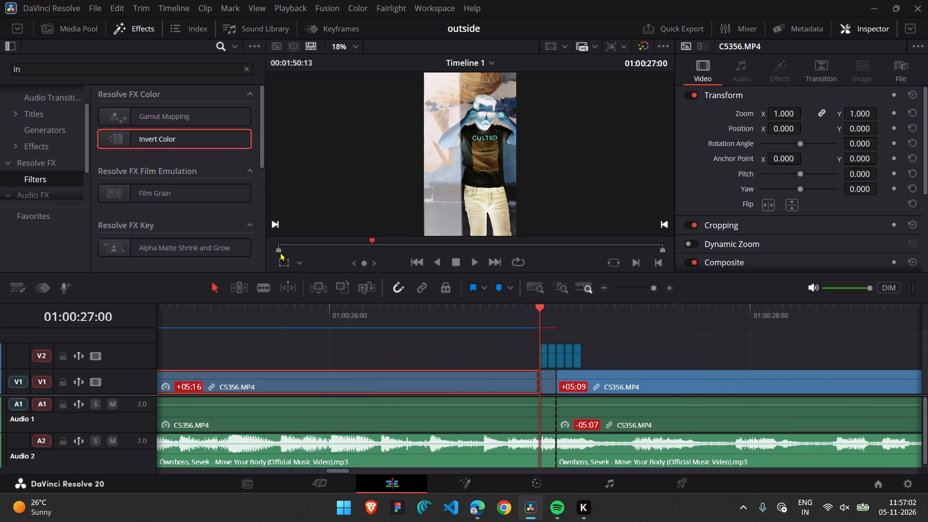
click(555, 315)
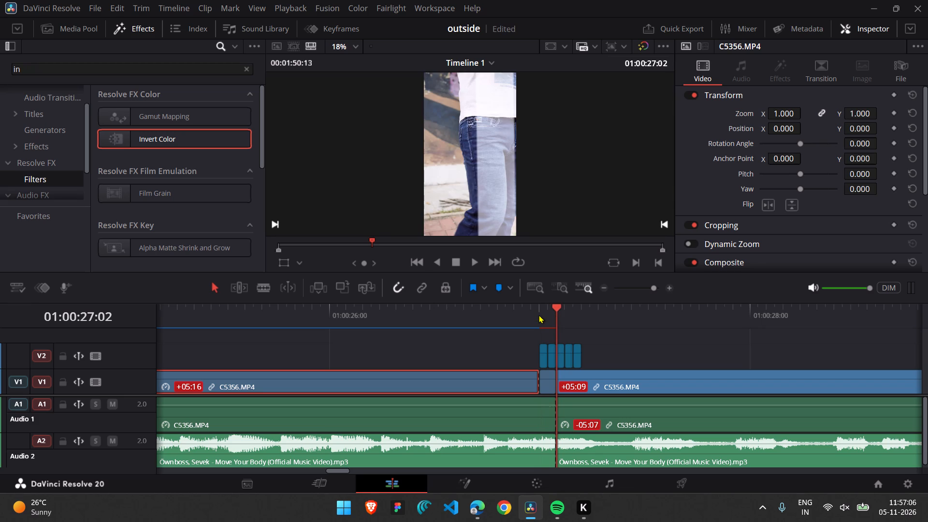
click(536, 314)
key(Left)
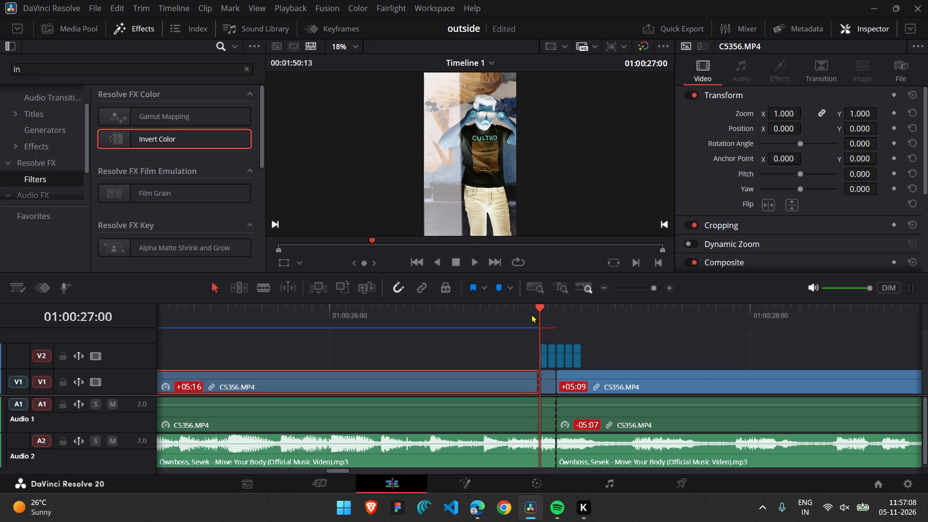
click(501, 380)
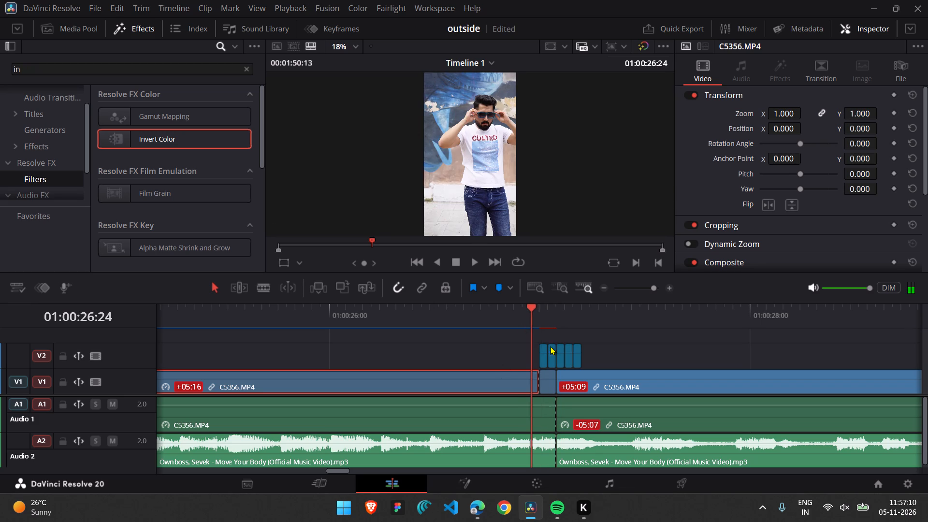
click(549, 317)
click(557, 317)
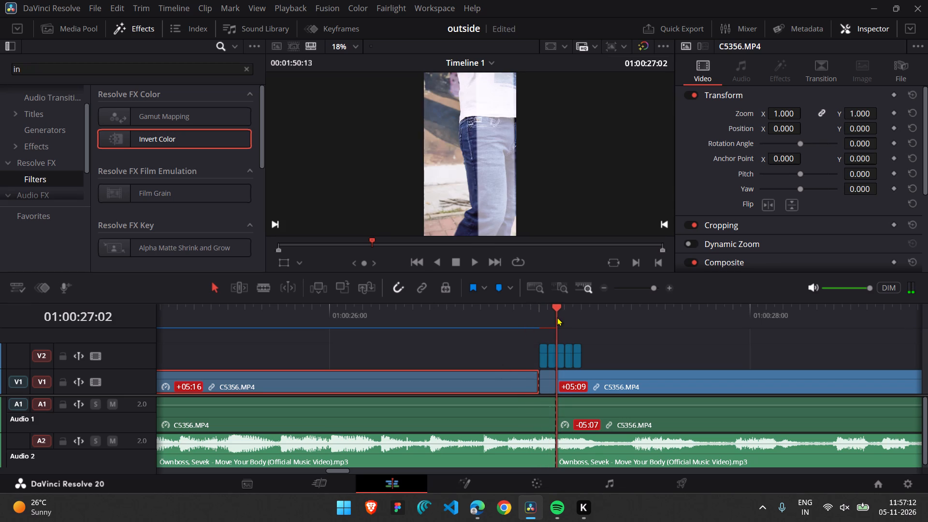
key(Right)
click(598, 385)
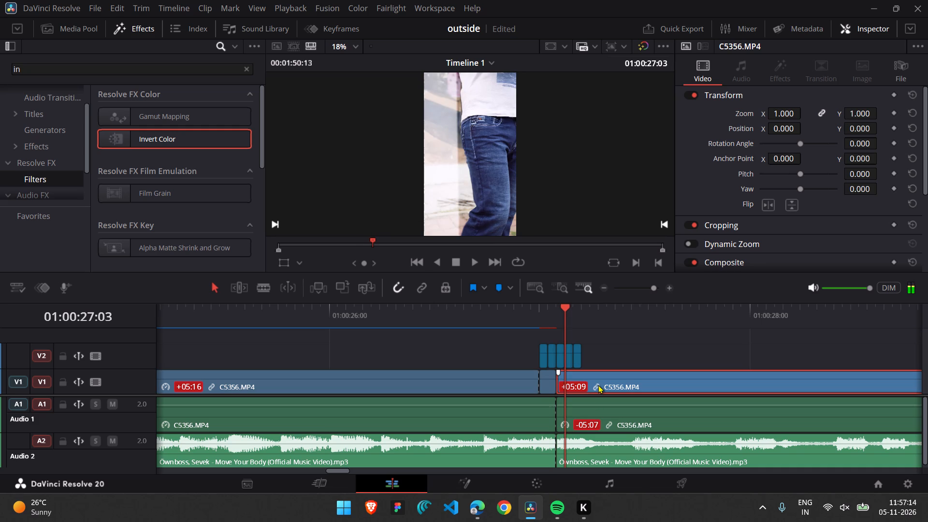
key(ctrl+b)
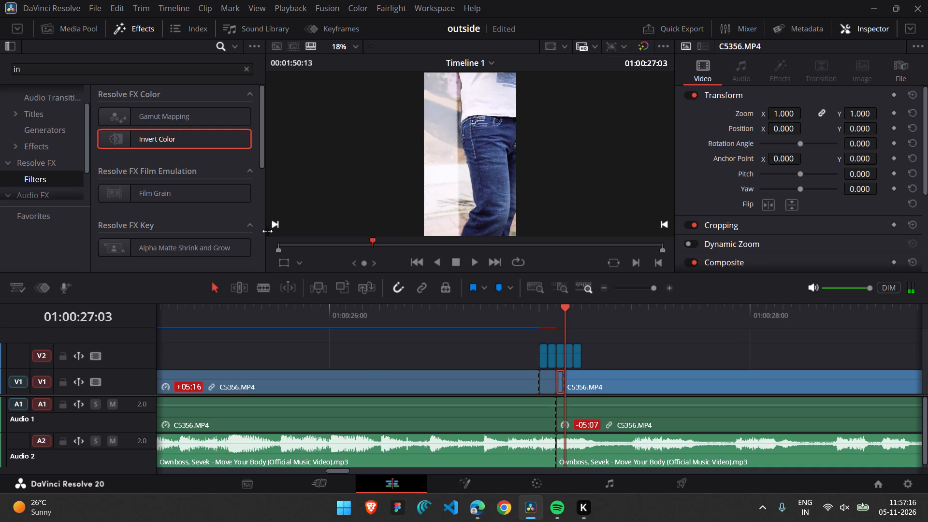
Delete the inverted short piece before the cut and extend the preceding C5356 clip to the cut at 01:00:27:02.
key(Left)
key(Left)
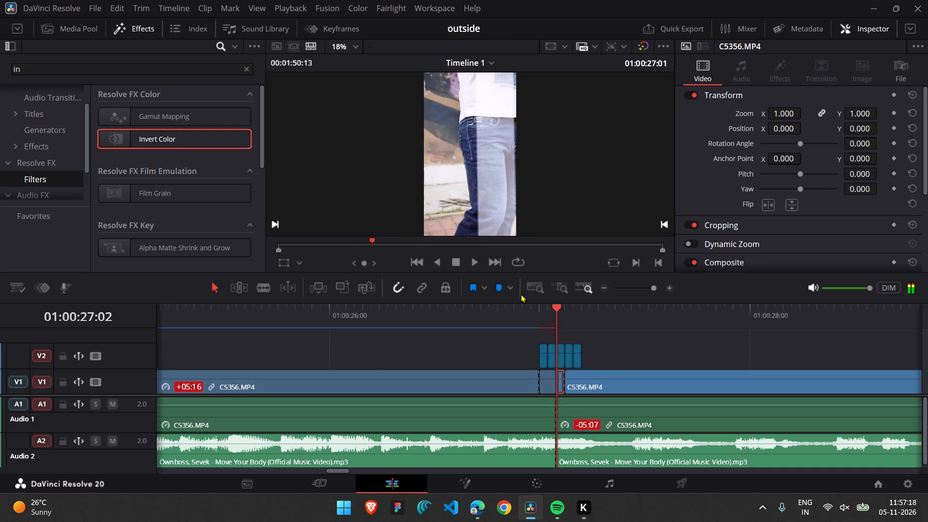
key(Left)
key(Right)
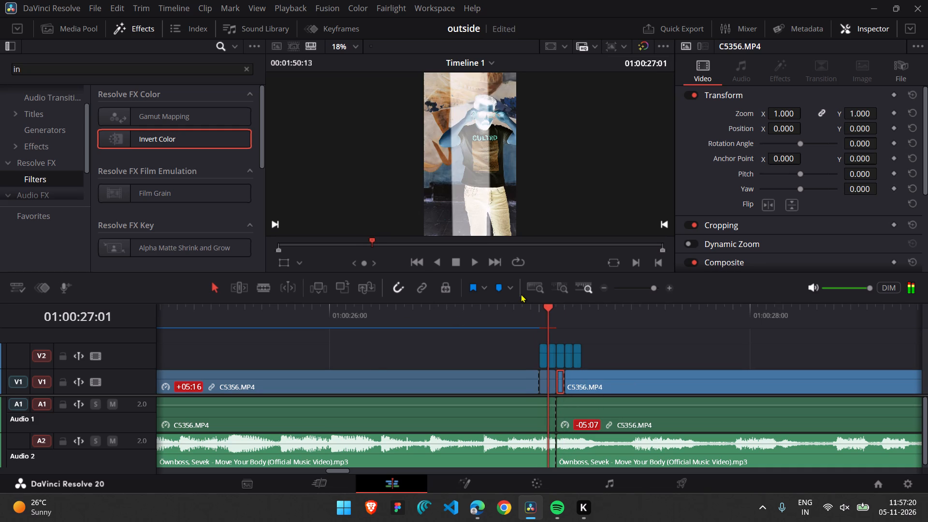
click(557, 382)
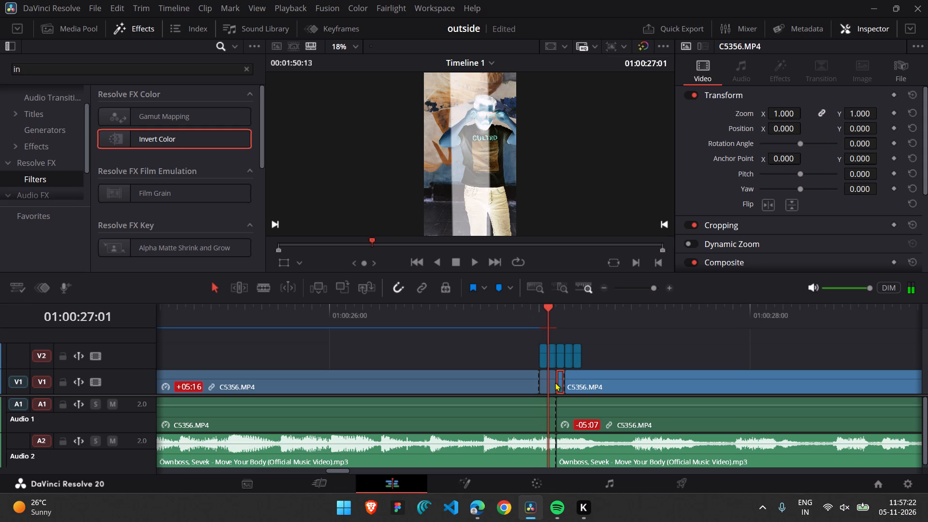
click(551, 382)
key(BackSpace)
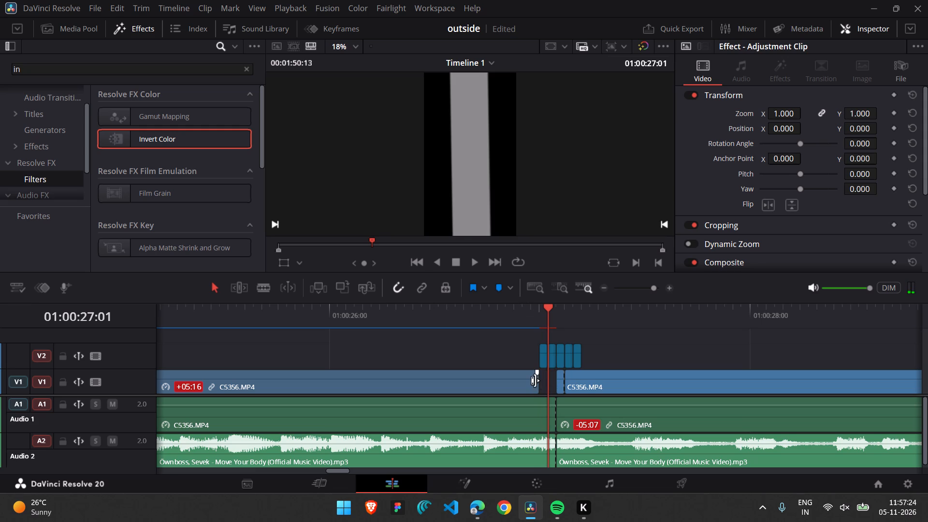
drag(535, 380, 555, 388)
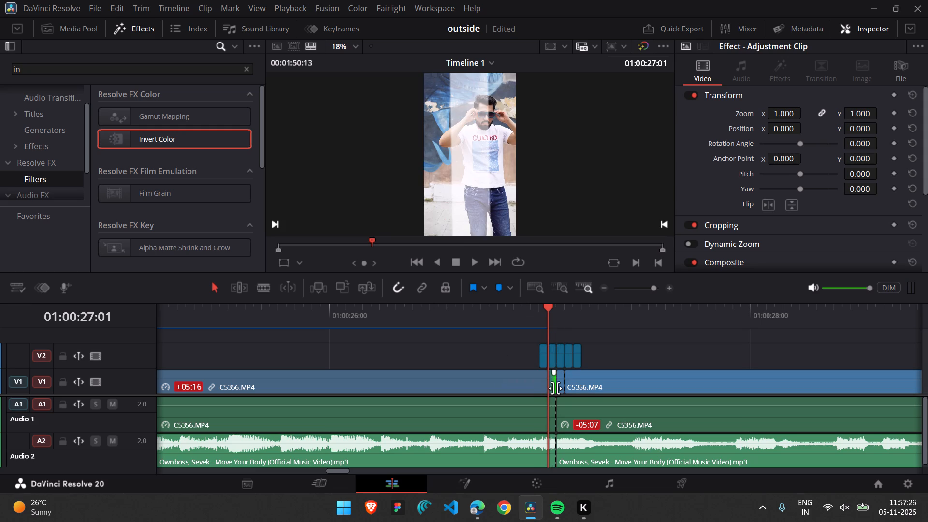
Split the extended V1 C5356 clip at 01:00:27:01, leaving a one-frame piece just before the cut.
key(Left)
key(Right)
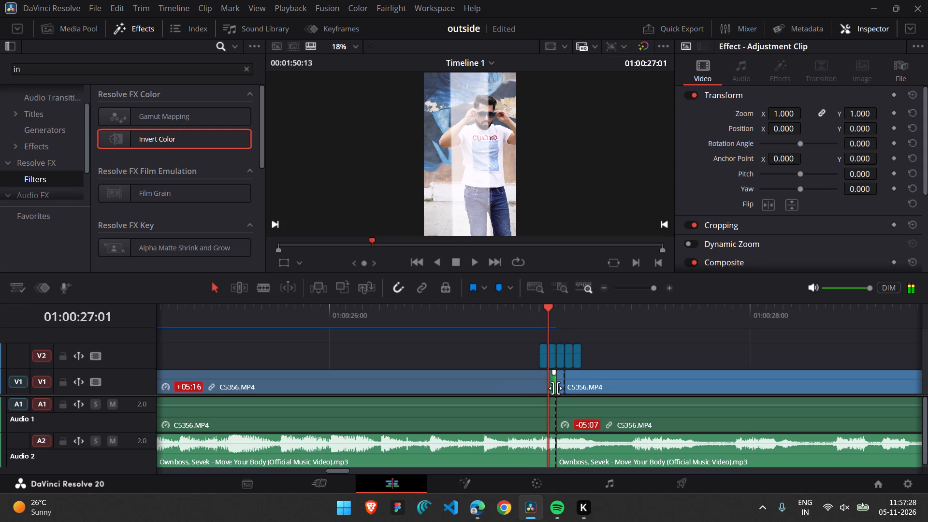
click(555, 388)
click(541, 387)
key(ctrl+b)
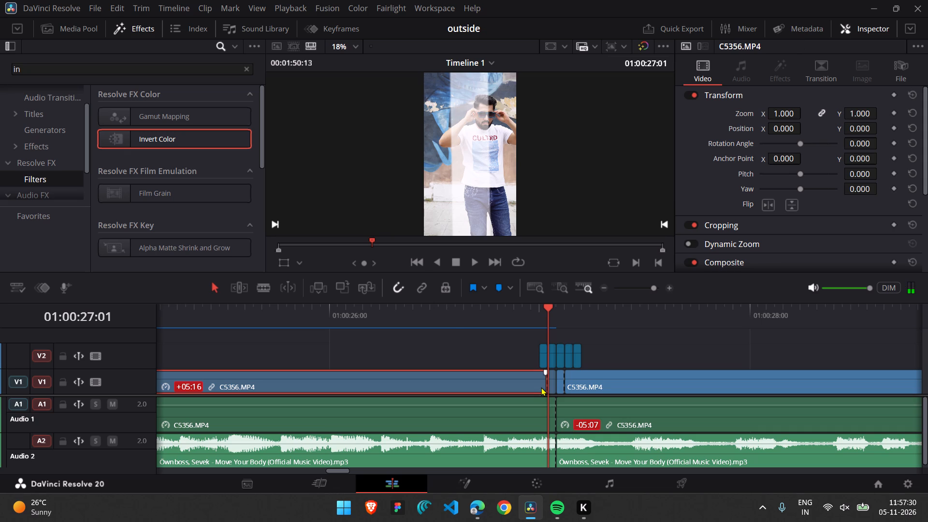
Apply the Invert Color filter to both one-frame C5356 pieces, before and after the cut at 01:00:27:02.
drag(182, 135, 555, 377)
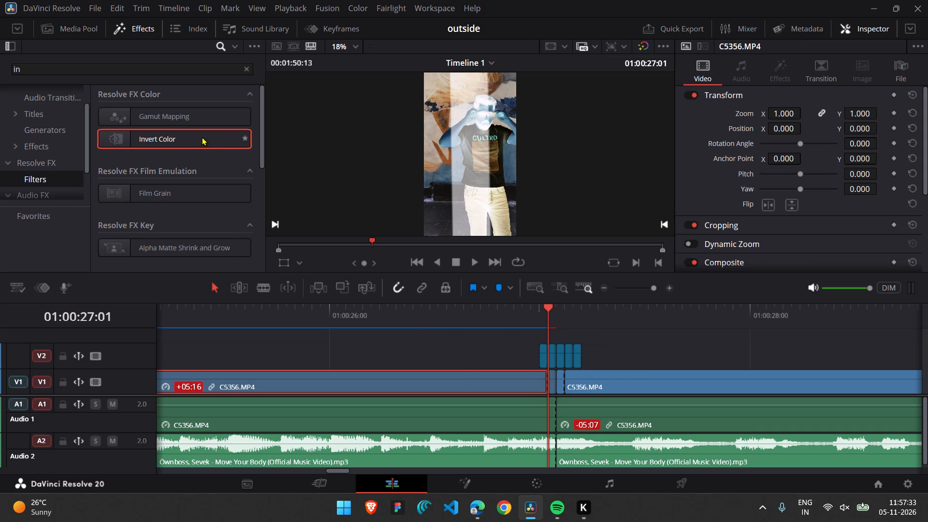
drag(202, 137, 561, 373)
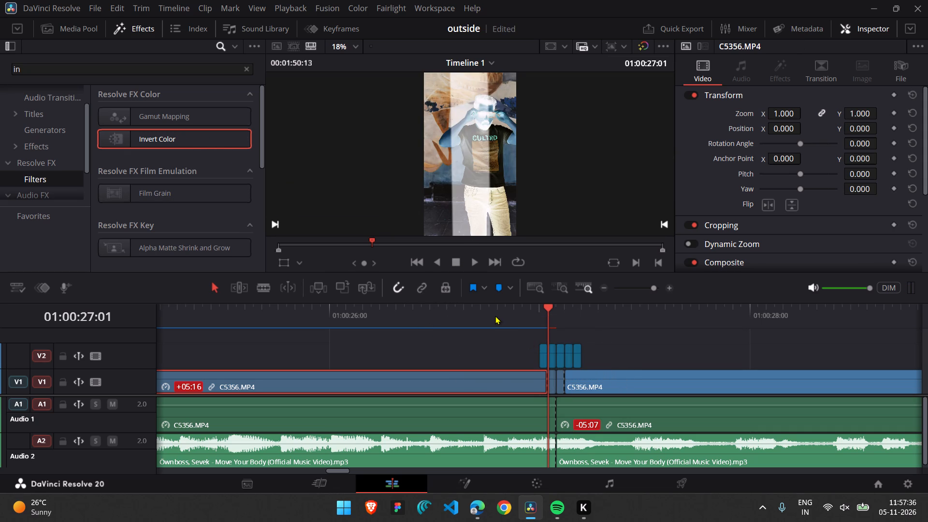
Play back the inverted flash around 01:00:27:02 and the C5356 clips that follow to examine the remaining cuts.
click(494, 315)
key(space)
key(space)
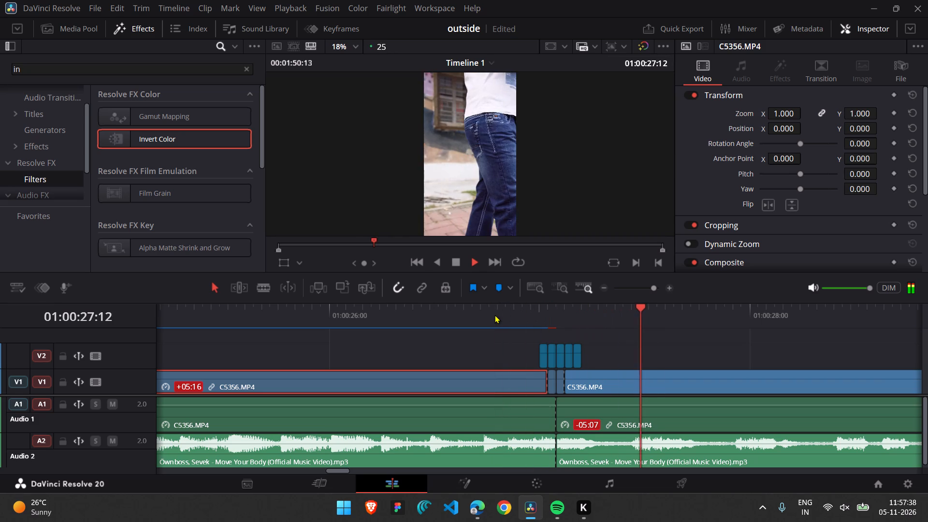
key(space)
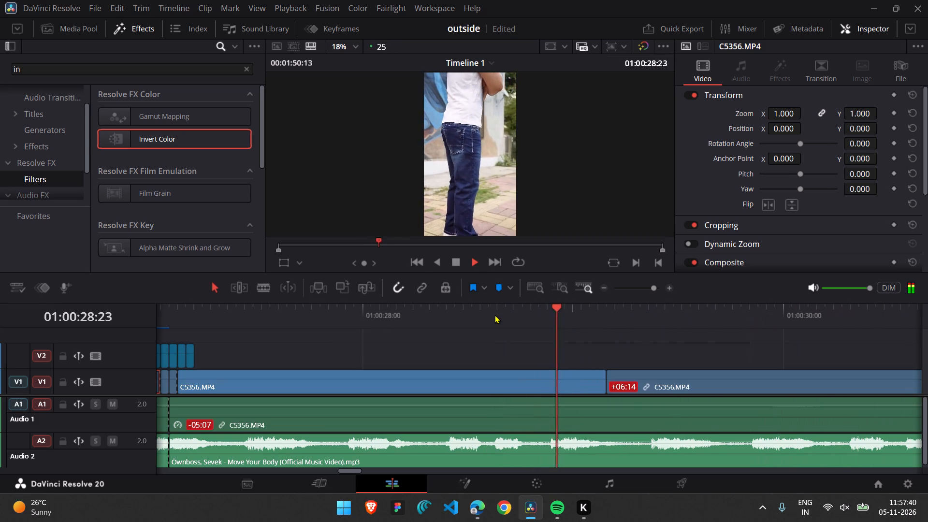
key(space)
click(637, 289)
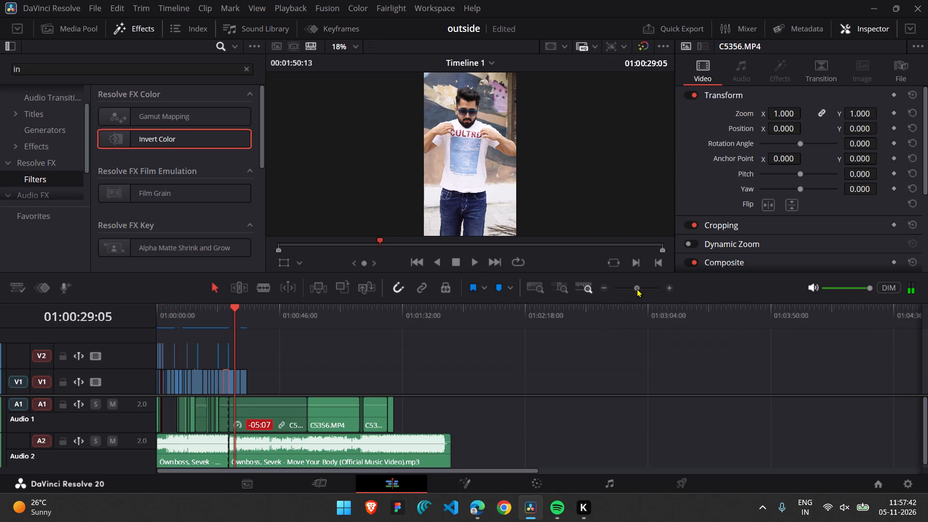
click(645, 290)
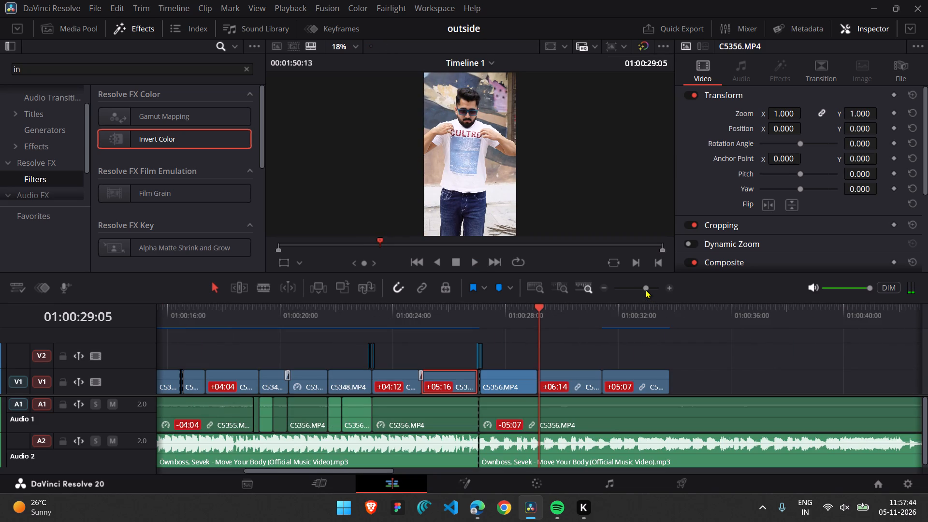
click(651, 289)
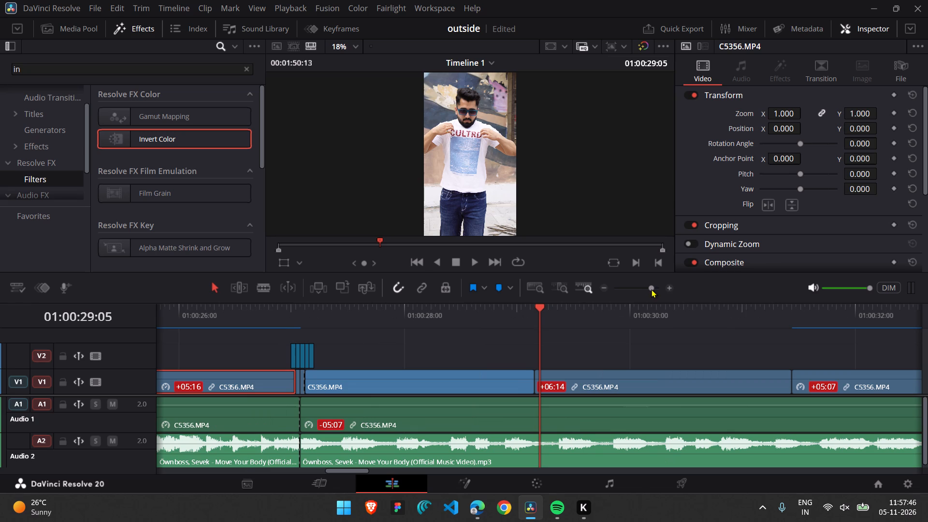
click(644, 287)
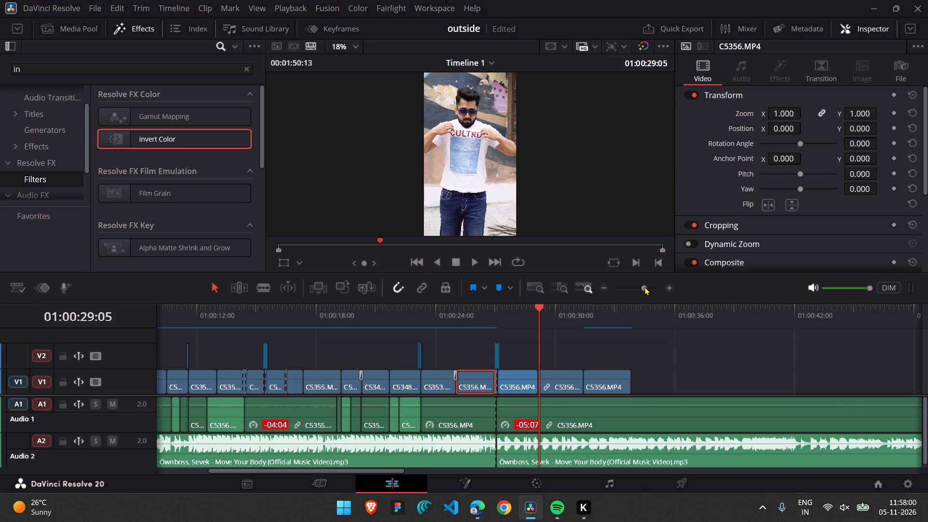
key(space)
key(space)
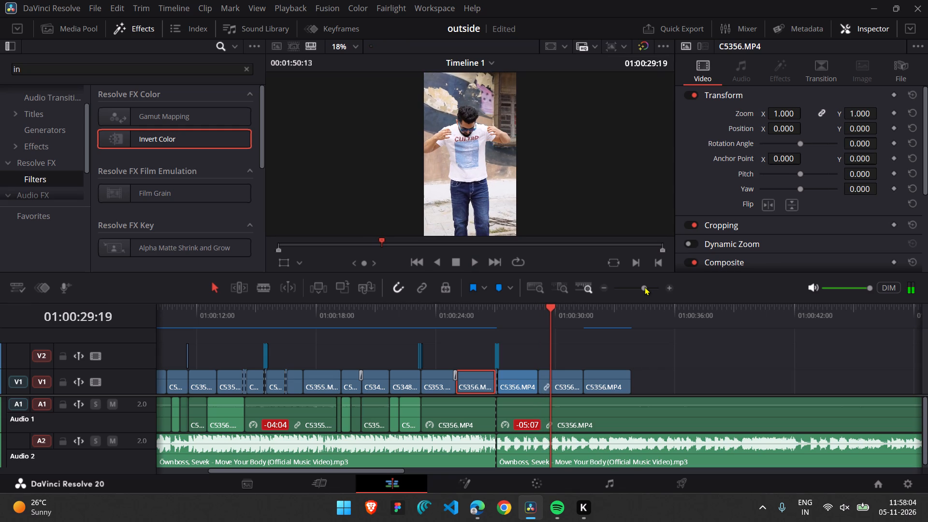
key(space)
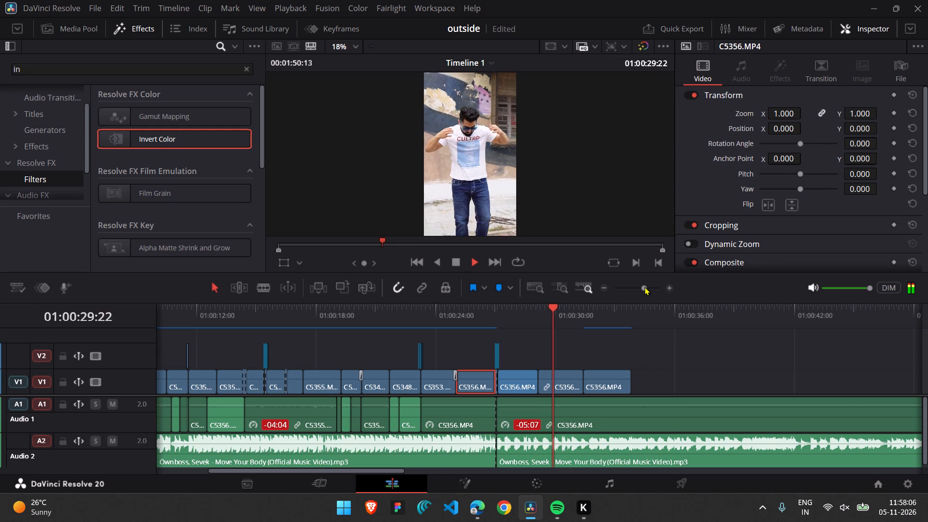
key(space)
key(space)
key(space)
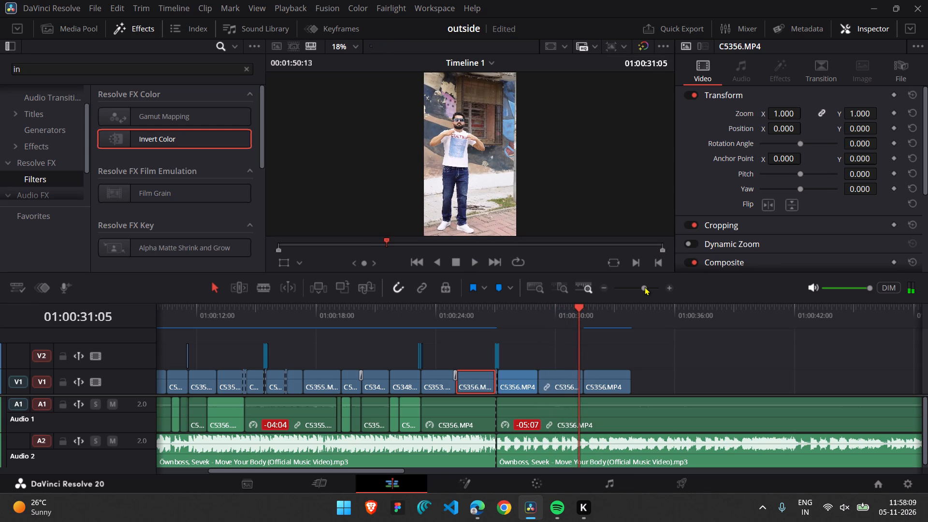
Apply the Brightness Flash Fusion transition to the V1 cut between the C5356 clips at 01:00:29:04.
click(535, 311)
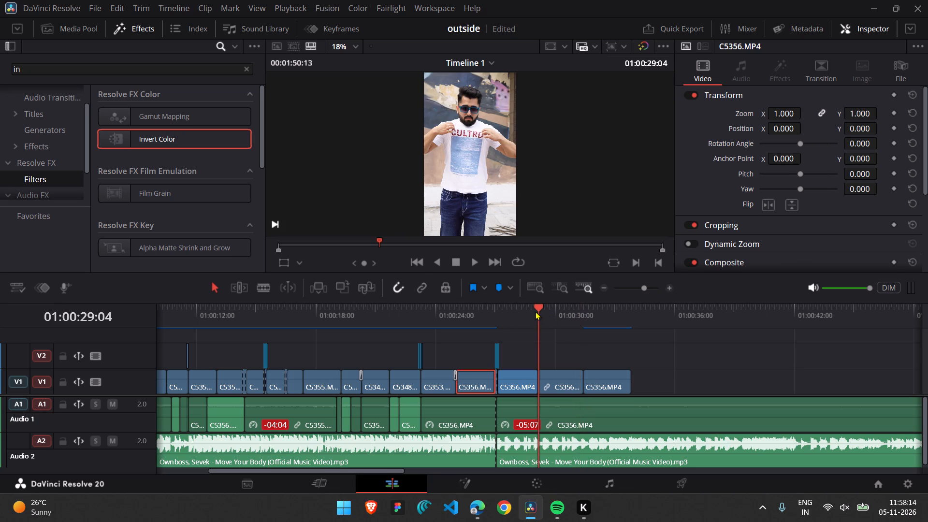
click(246, 67)
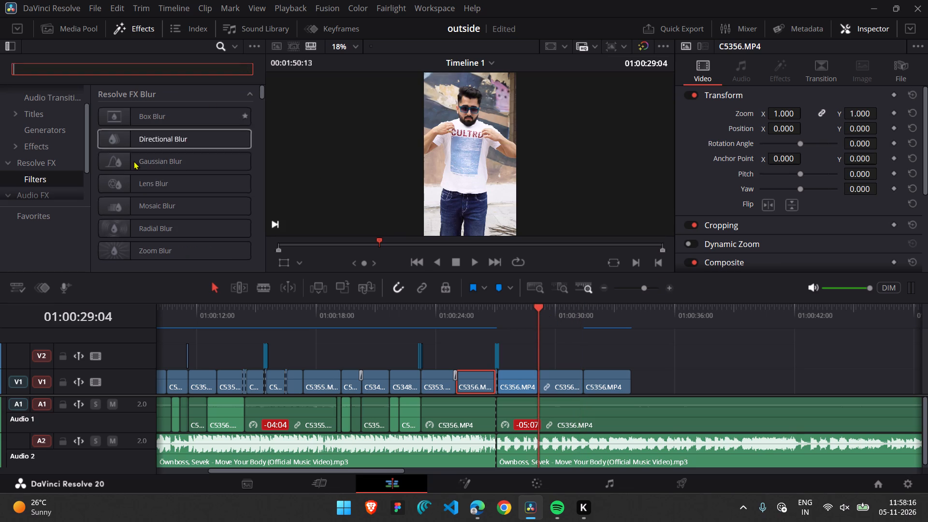
scroll(57, 106, up, 1)
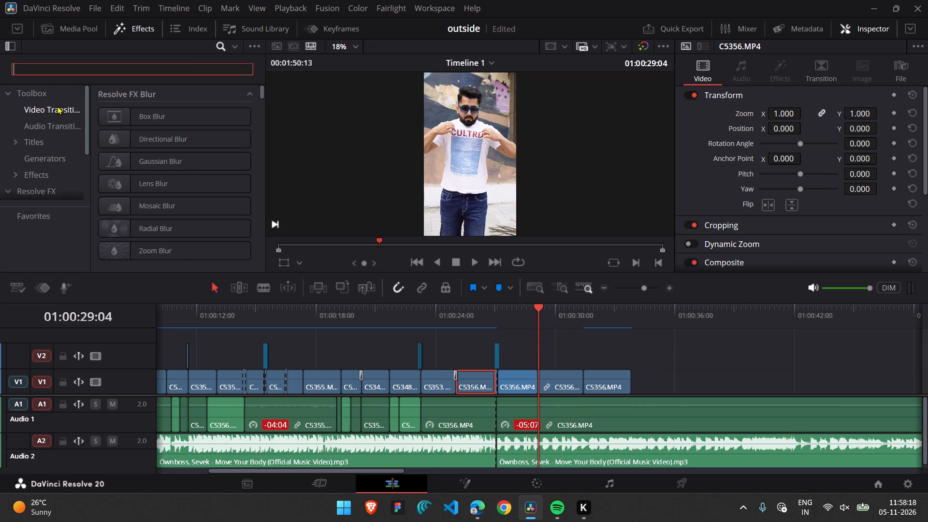
click(55, 110)
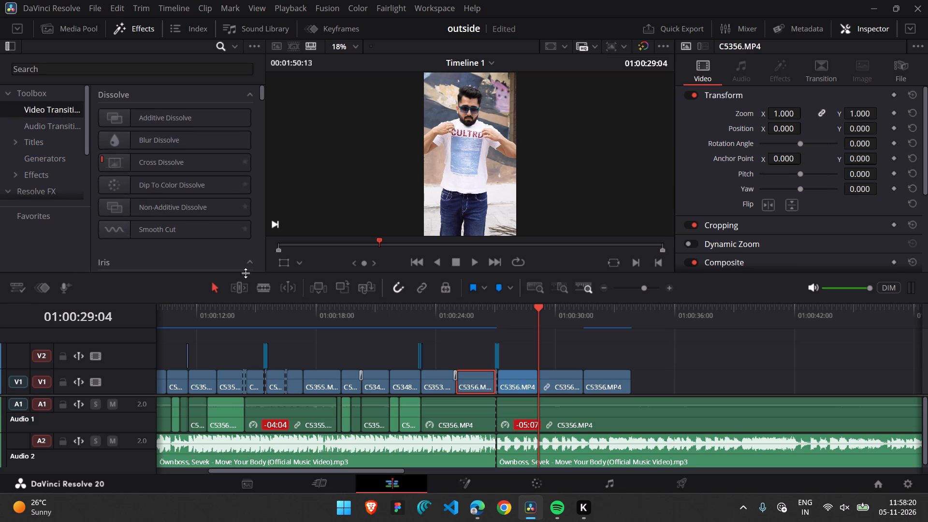
scroll(178, 203, down, 2)
scroll(178, 203, up, 1)
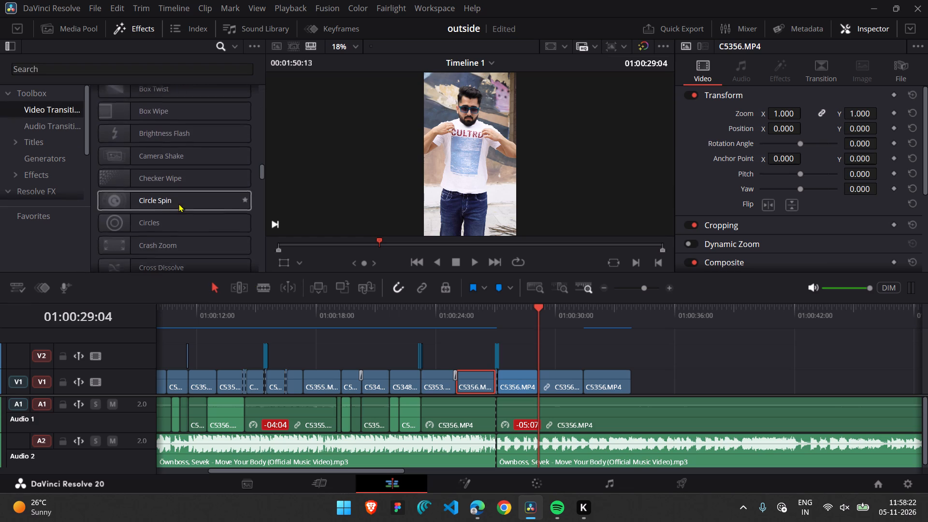
scroll(178, 203, up, 1)
drag(174, 232, 574, 423)
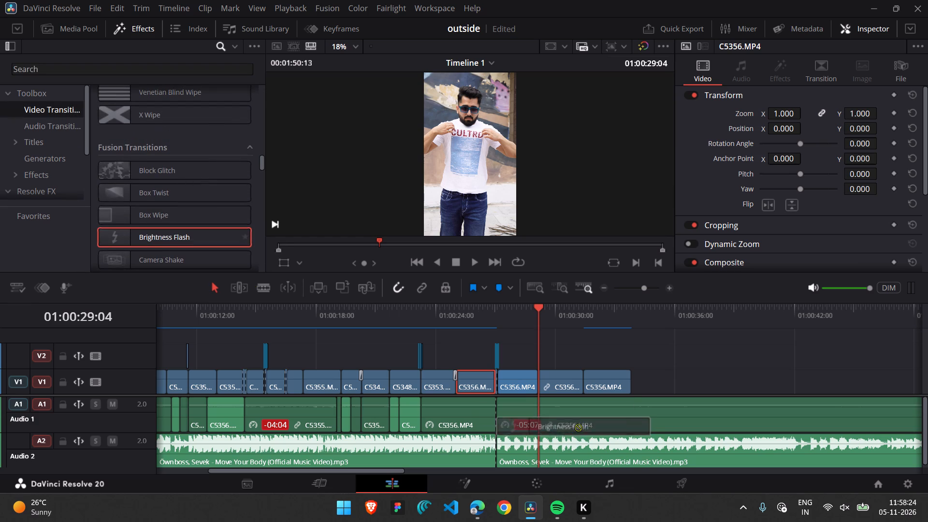
drag(574, 423, 540, 374)
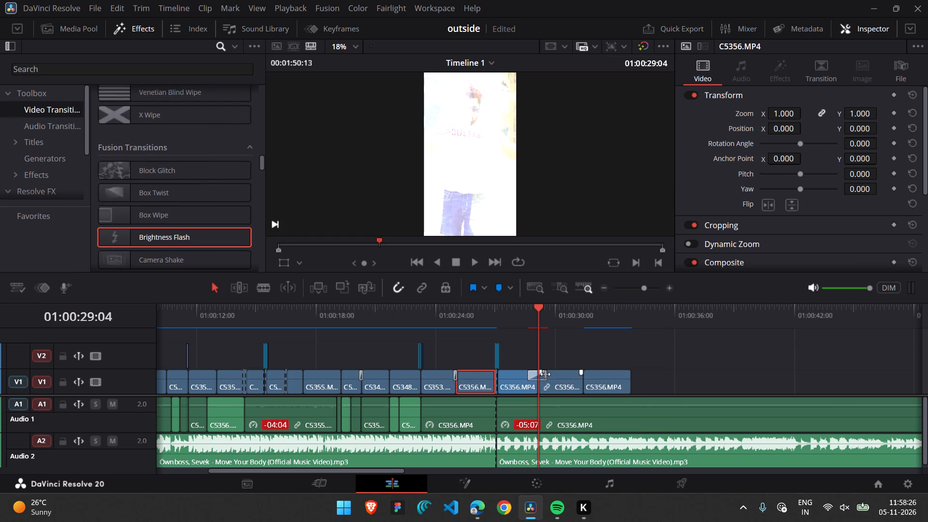
Shorten the Brightness Flash transition at 01:00:29:04 to 0.1 seconds (2 frames), checking each adjustment by playing across the cut.
drag(545, 374, 538, 374)
click(524, 317)
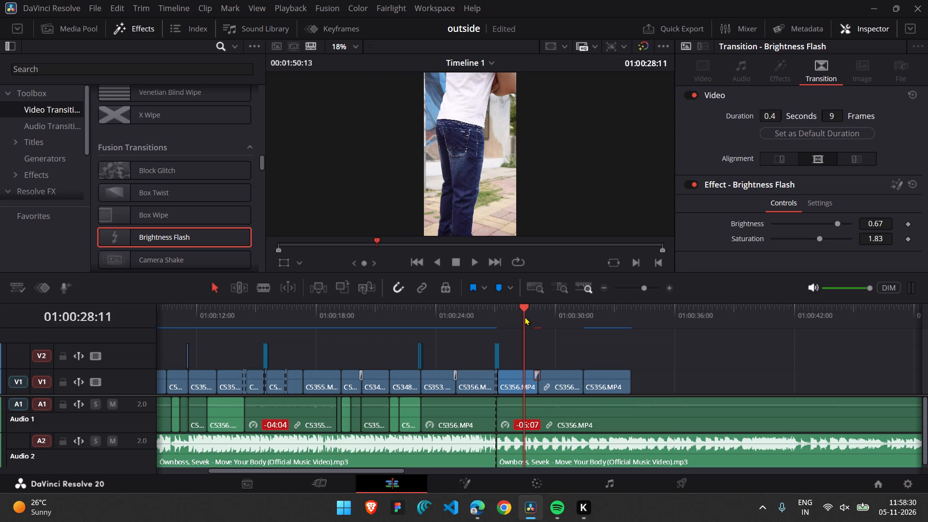
key(space)
key(space)
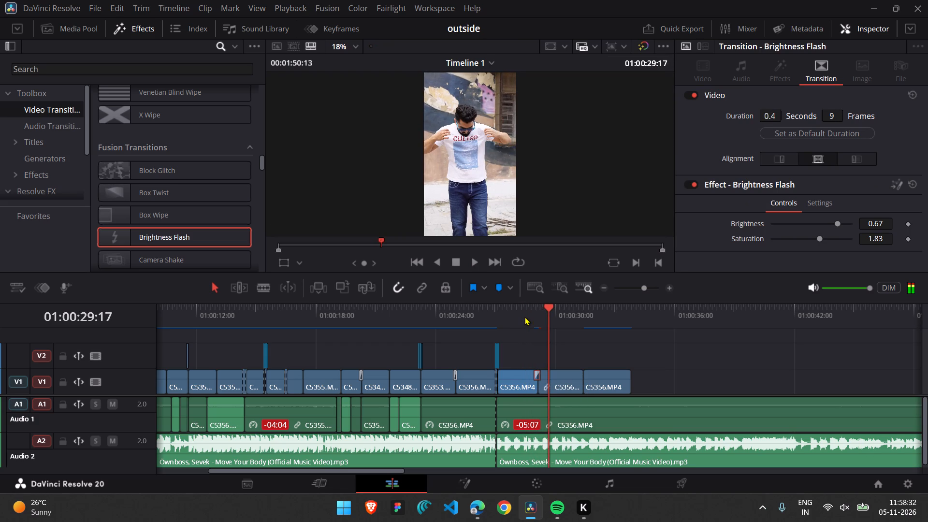
drag(768, 118, 760, 117)
drag(760, 117, 761, 117)
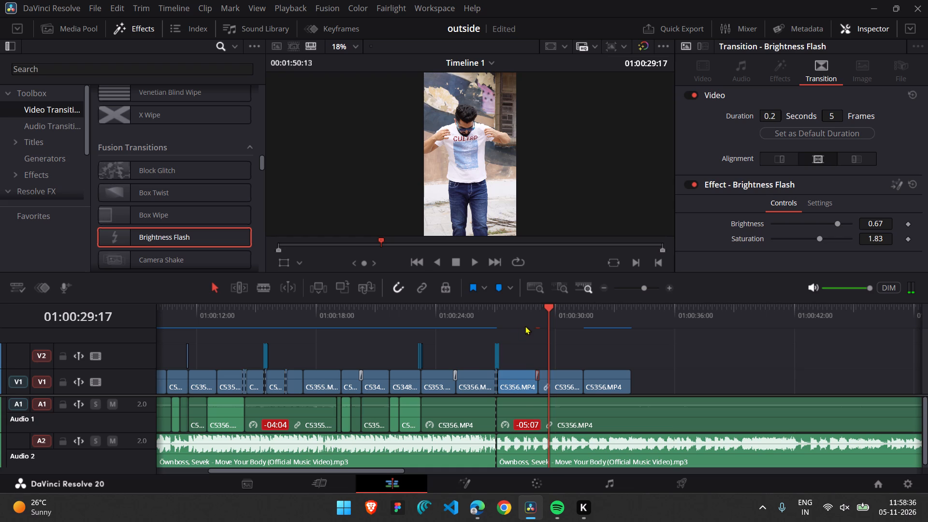
click(524, 314)
key(space)
key(space)
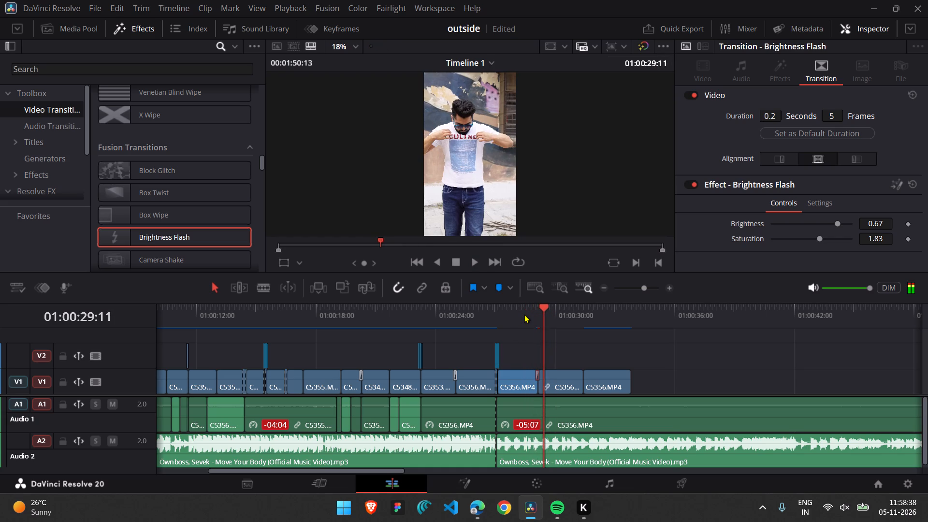
drag(773, 114, 760, 111)
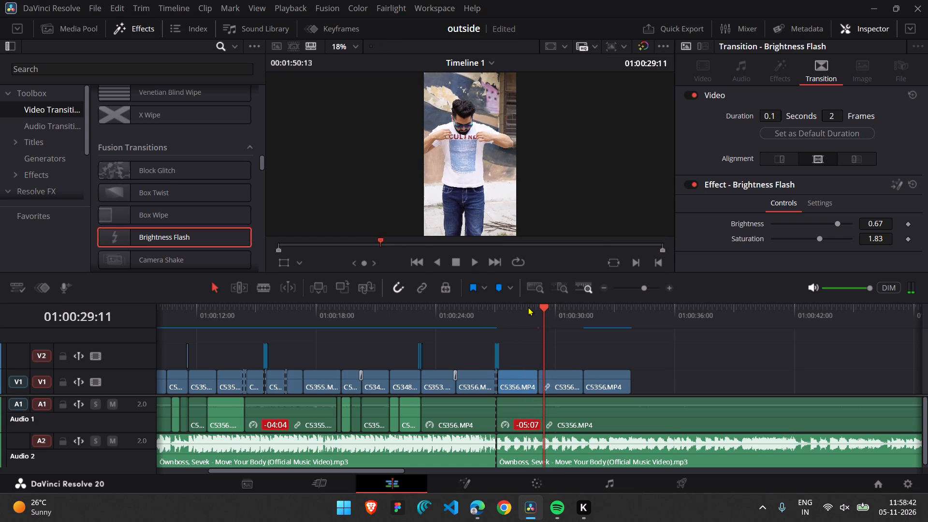
click(528, 307)
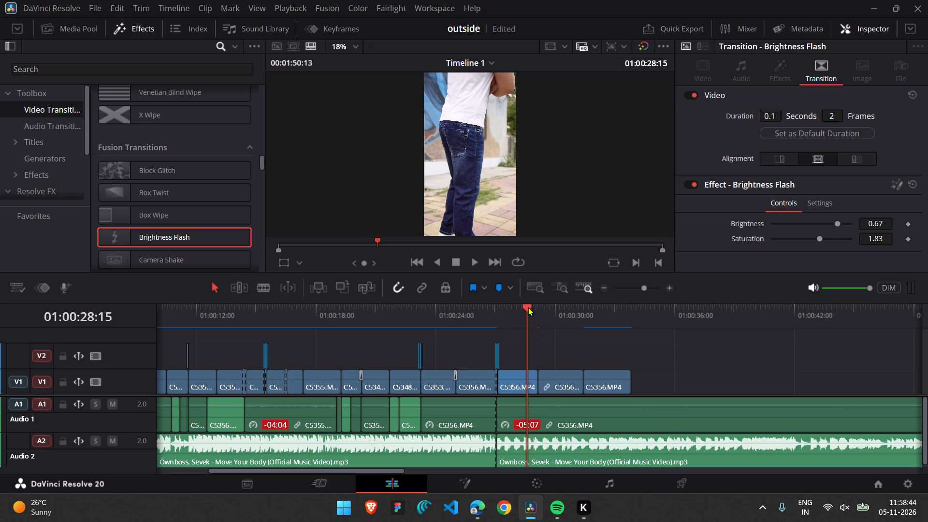
key(space)
key(space)
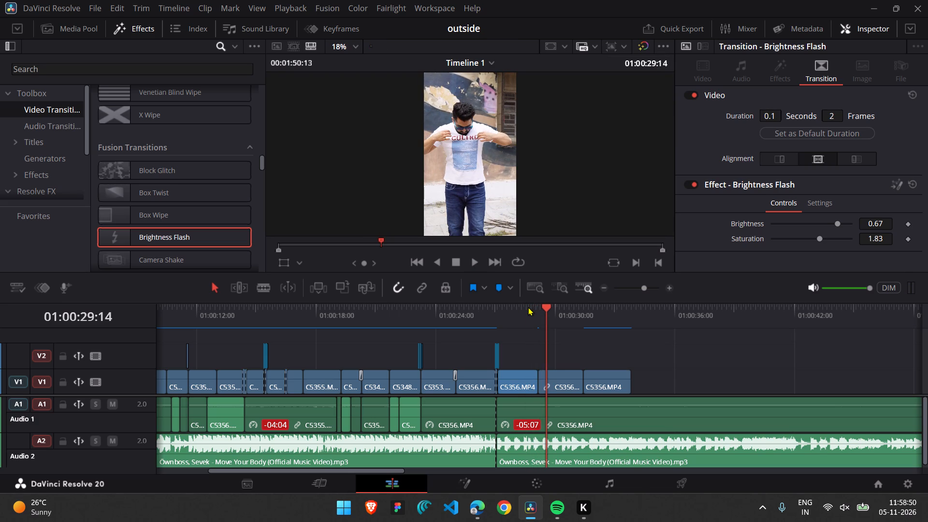
Play on through the last clips and apply the Stretch Blur transition to the V1 C5356 cut at 01:00:31:11.
key(space)
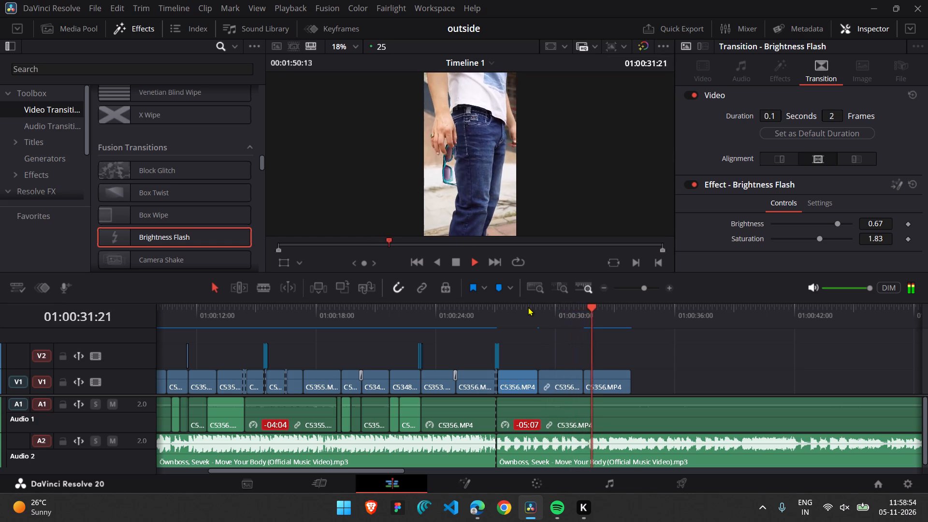
key(space)
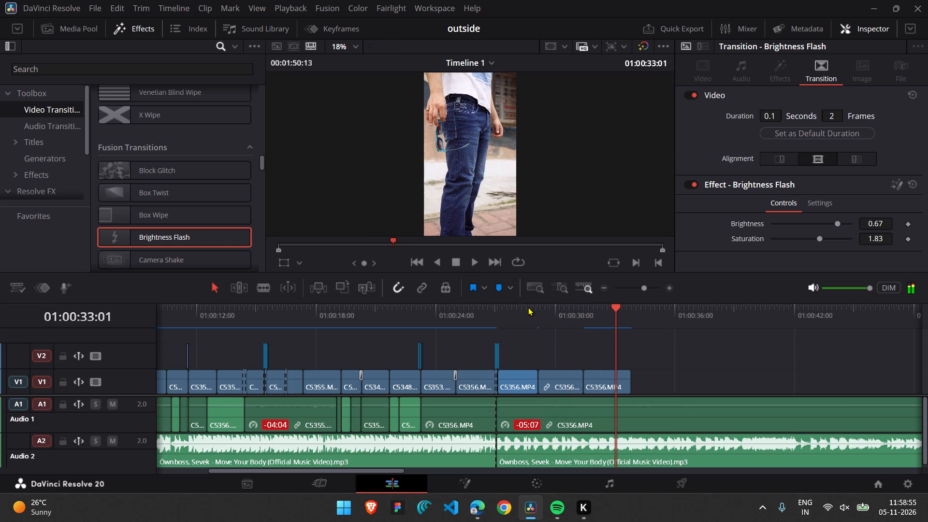
click(572, 311)
click(584, 318)
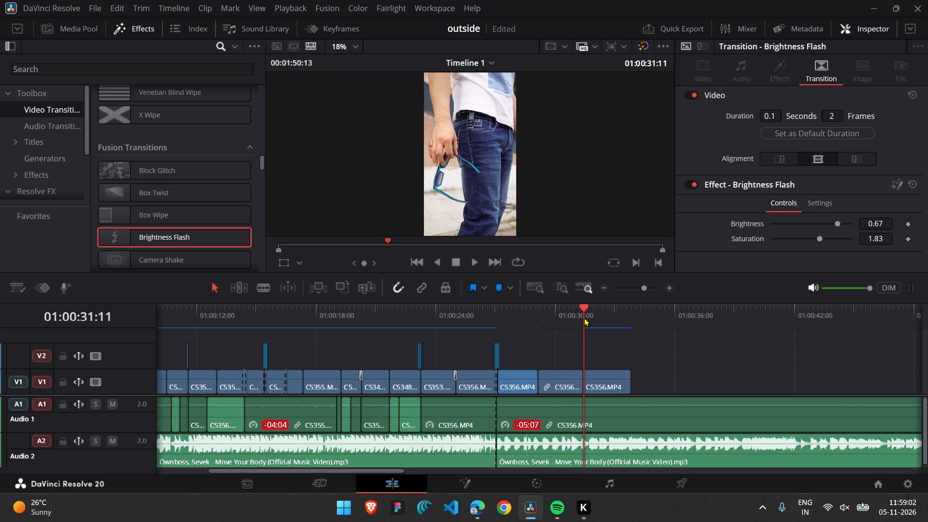
scroll(176, 171, down, 1)
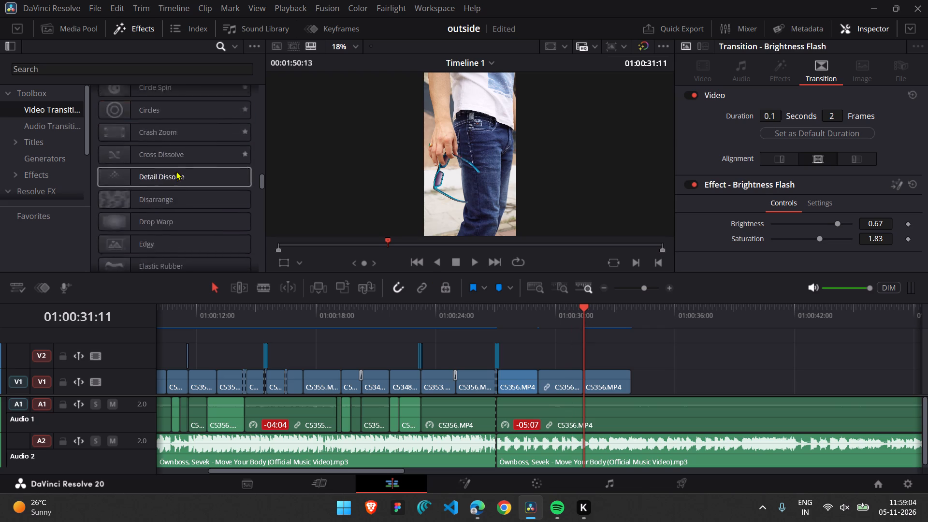
scroll(176, 171, down, 4)
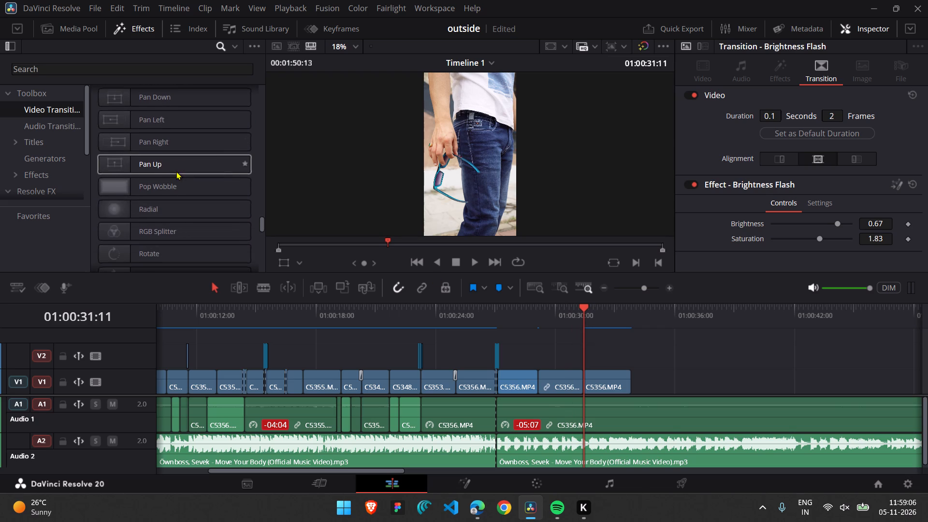
scroll(176, 171, down, 2)
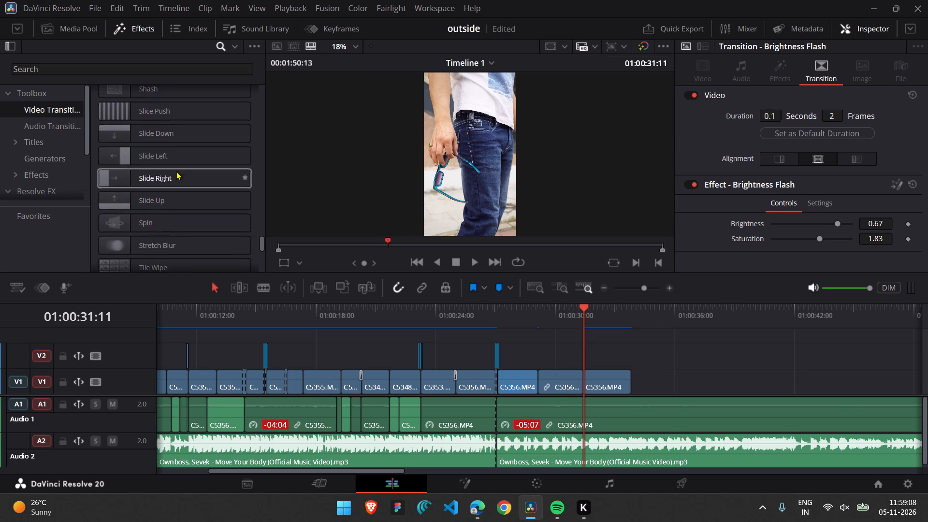
scroll(176, 171, down, 1)
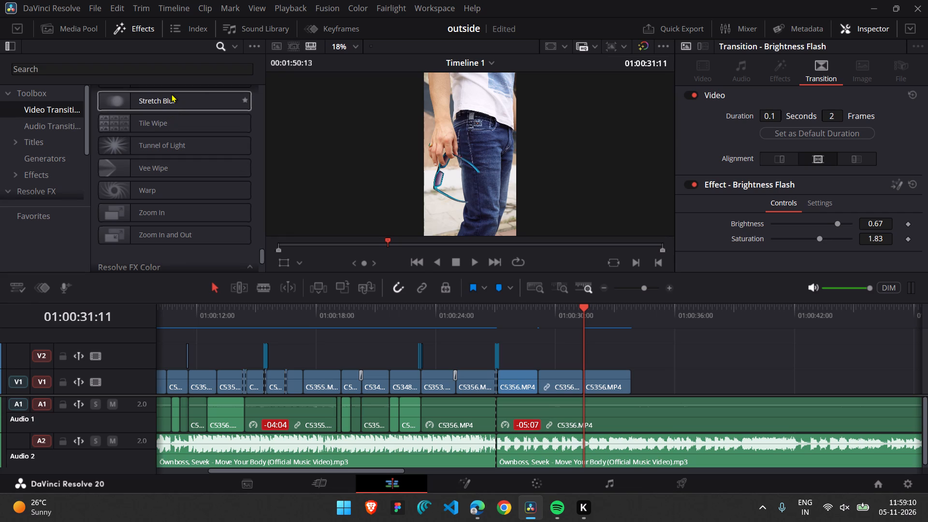
drag(171, 94, 581, 375)
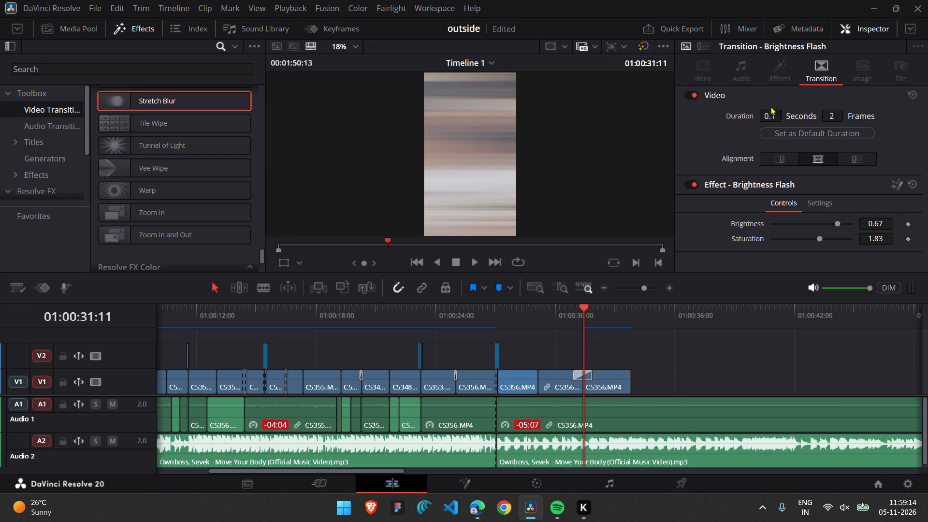
Shorten the Stretch Blur transition at 01:00:31:11 to 0.2 seconds (4 frames) and check it in playback.
click(591, 377)
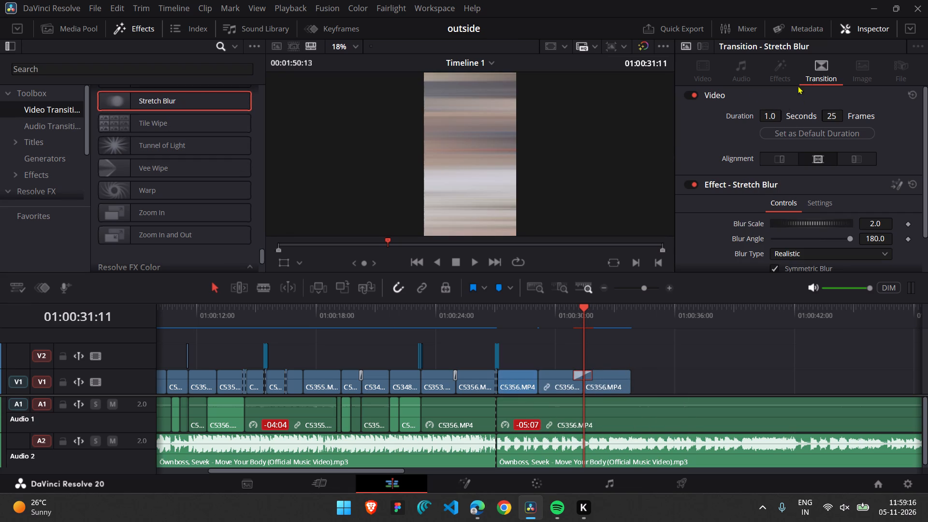
drag(775, 113, 660, 146)
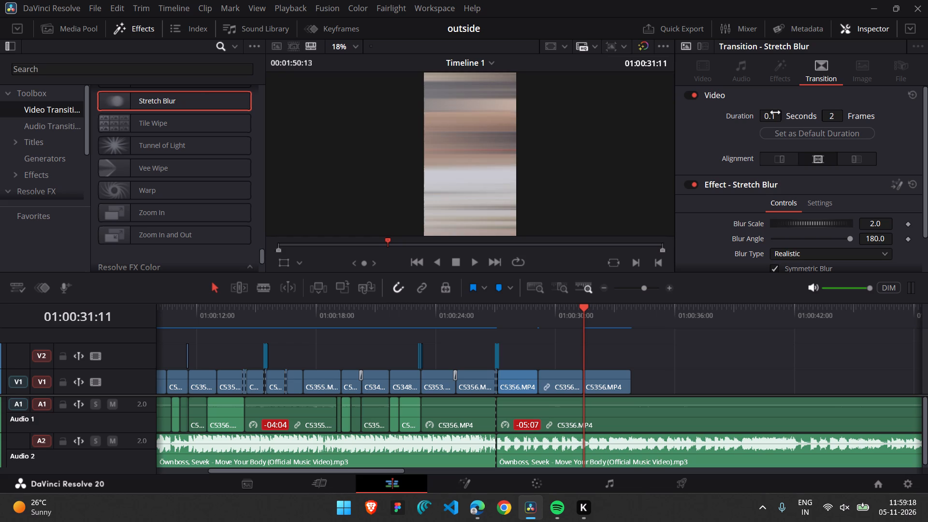
click(775, 113)
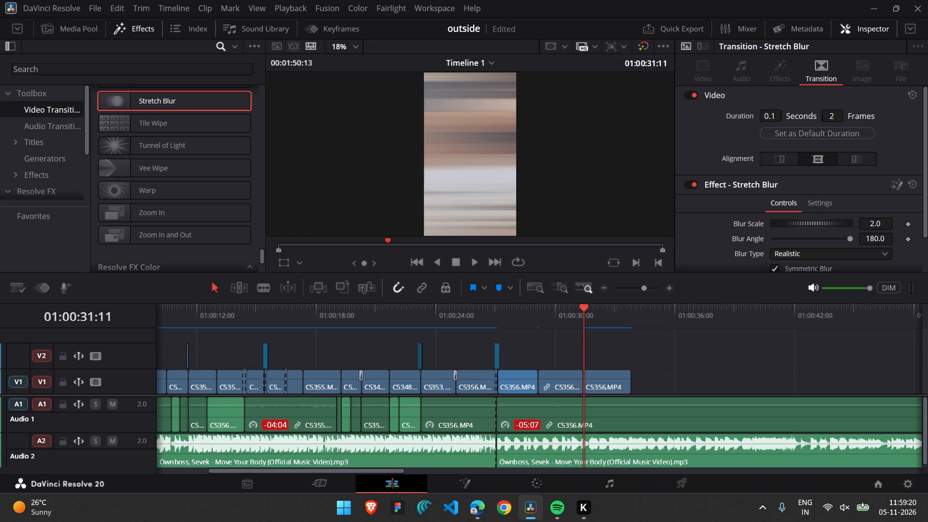
click(775, 113)
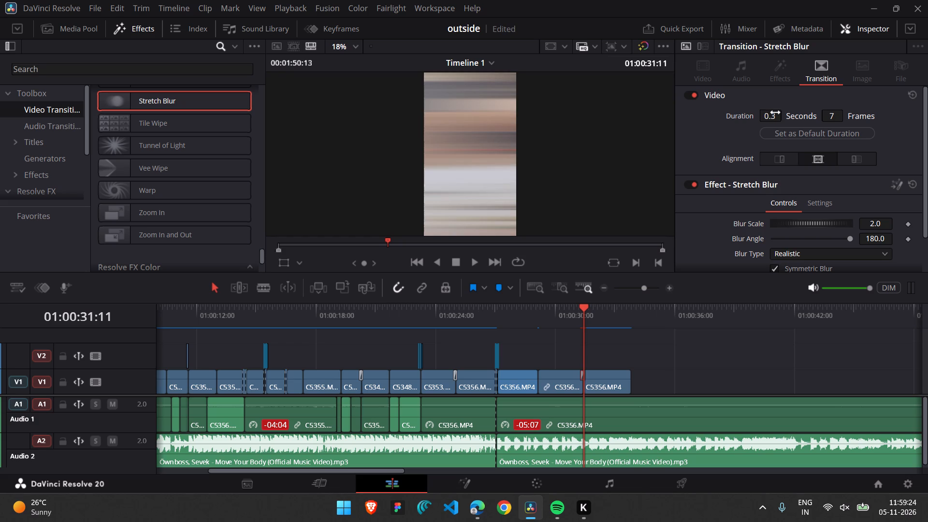
click(775, 113)
click(564, 307)
key(space)
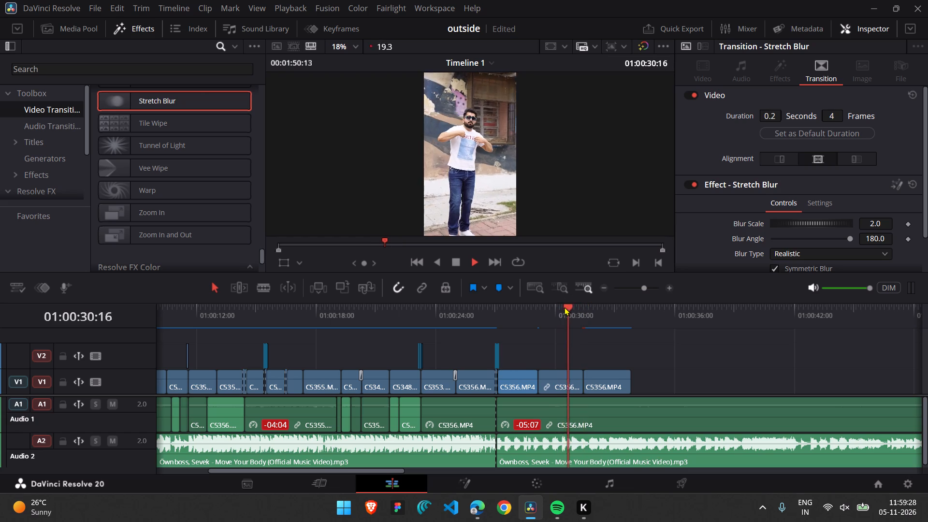
key(space)
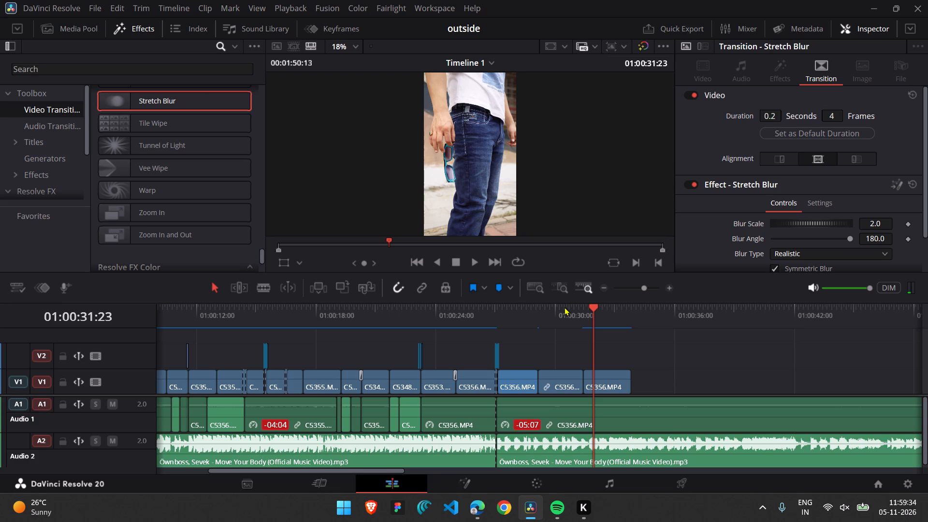
Play back the timeline from 01:00:00:00 to review the cuts and transitions, and return to 01:00:17:19 in the C5355 clip.
drag(564, 307, 273, 251)
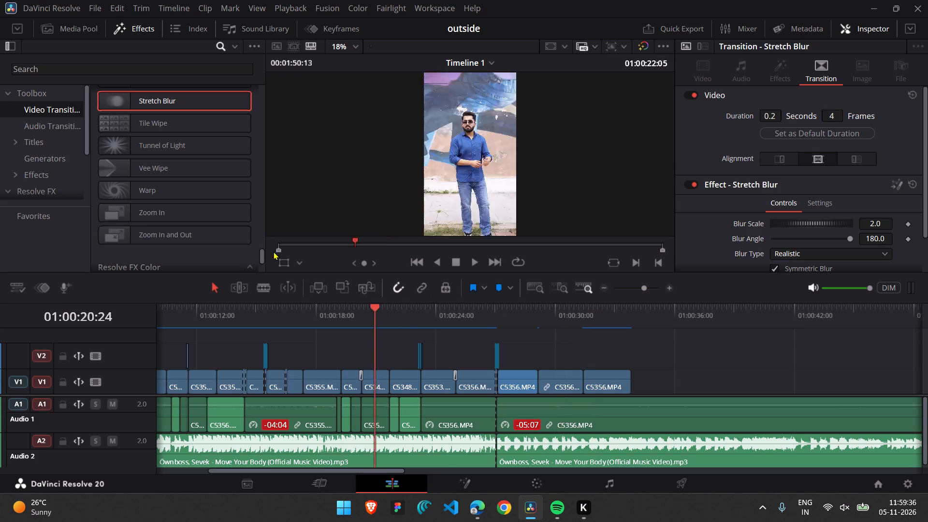
drag(273, 251, 129, 266)
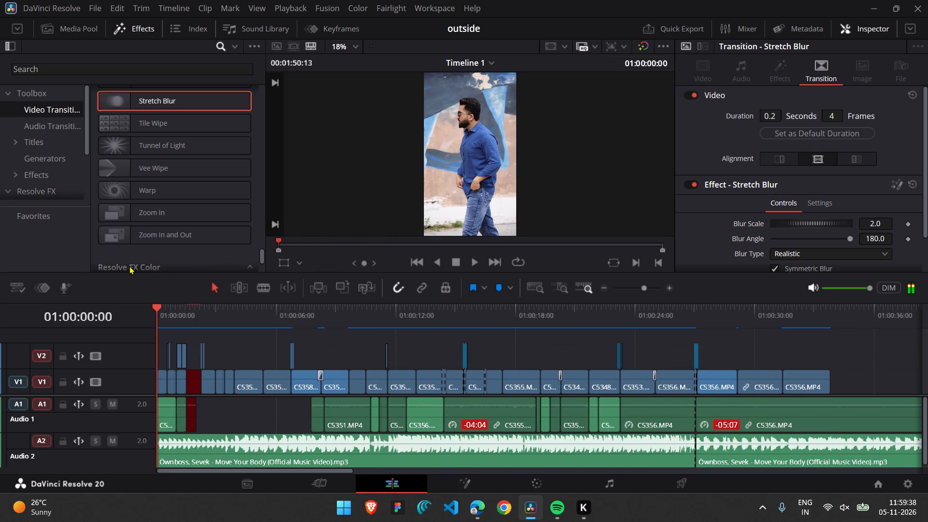
key(space)
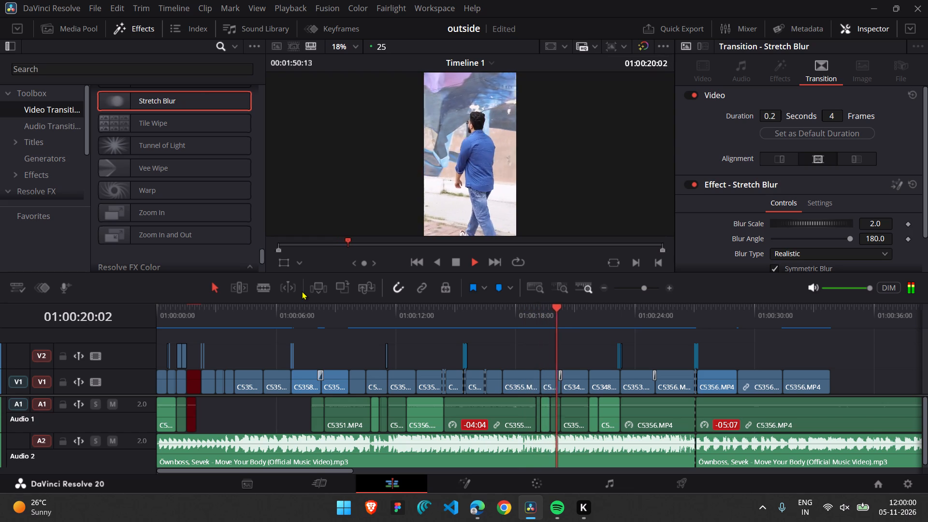
key(space)
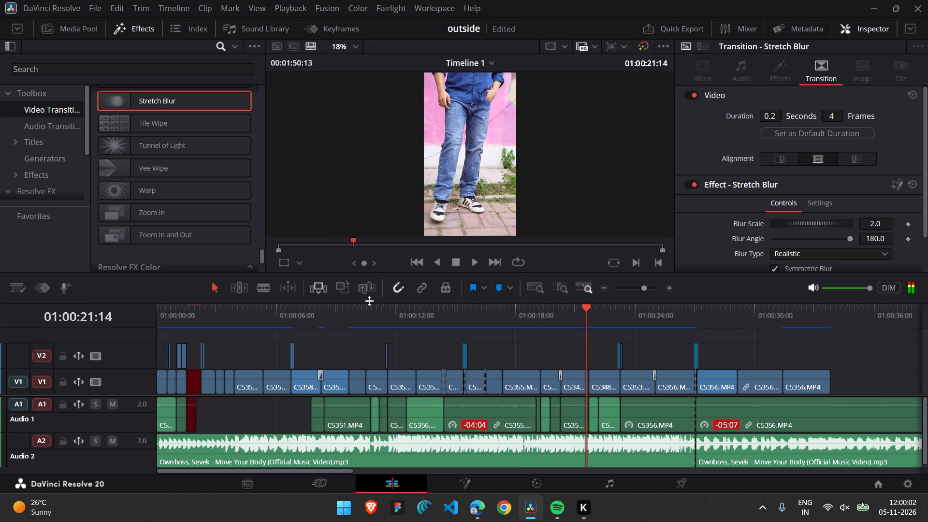
click(511, 323)
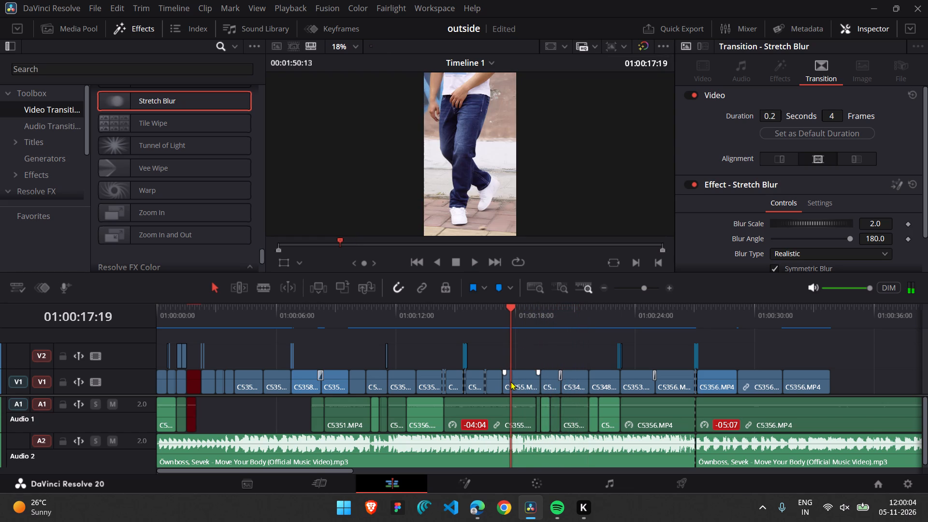
Play the timeline from 01:00:17:19 through the end of the last V1 clip to review the remaining cuts.
key(space)
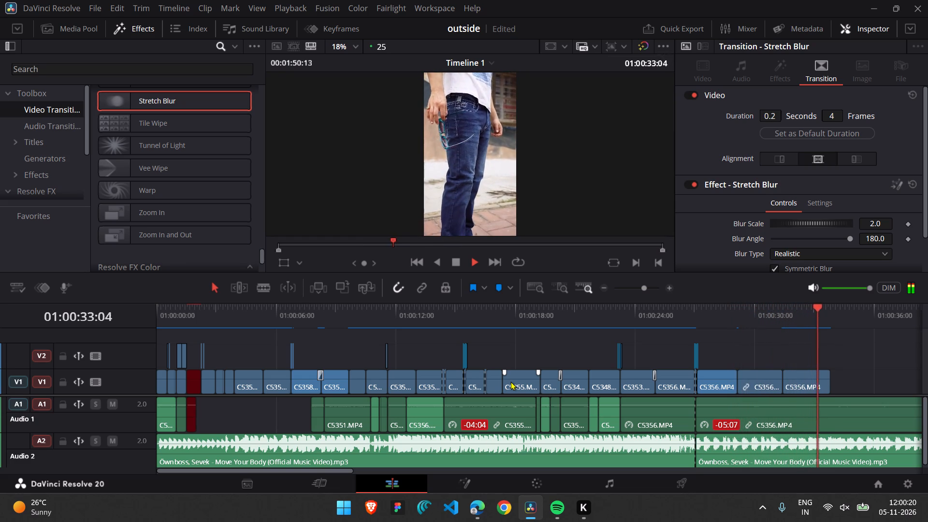
key(space)
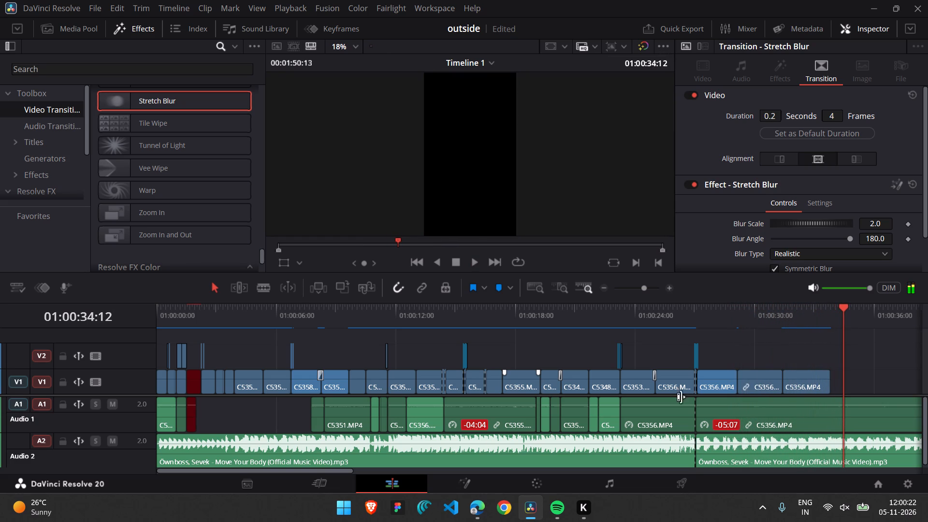
Mute the Audio 1 track.
click(117, 406)
Place Radio Beep.mp4 from the Text preset power bin on a new audio track A3 at 01:00:00:14, beneath the white silhouette flash.
click(171, 311)
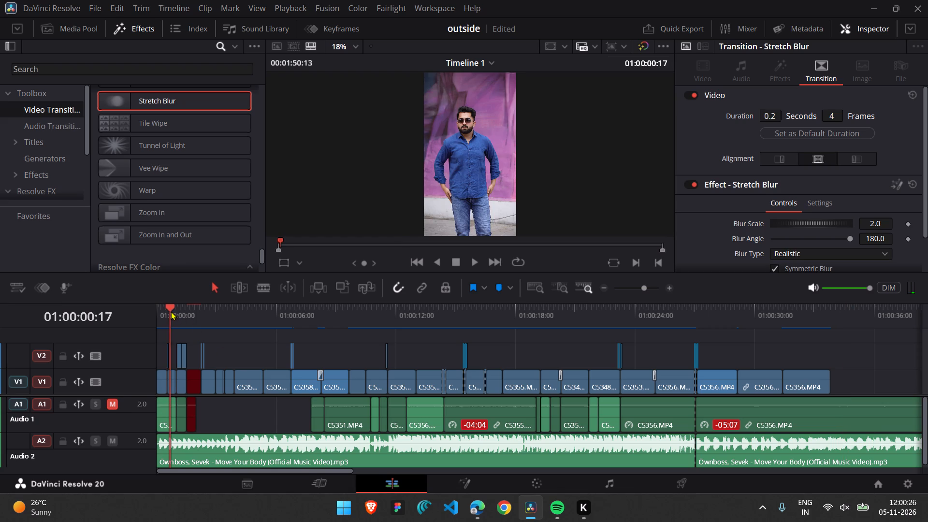
click(167, 311)
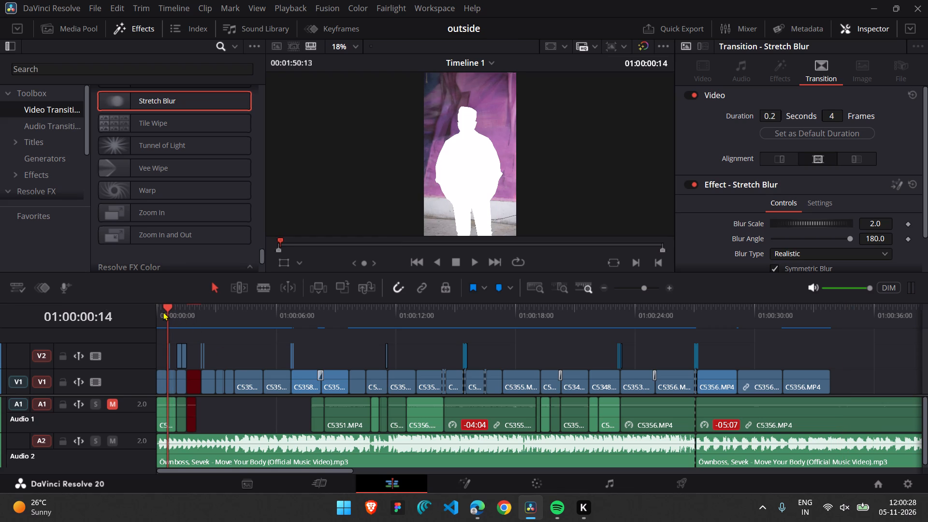
click(76, 31)
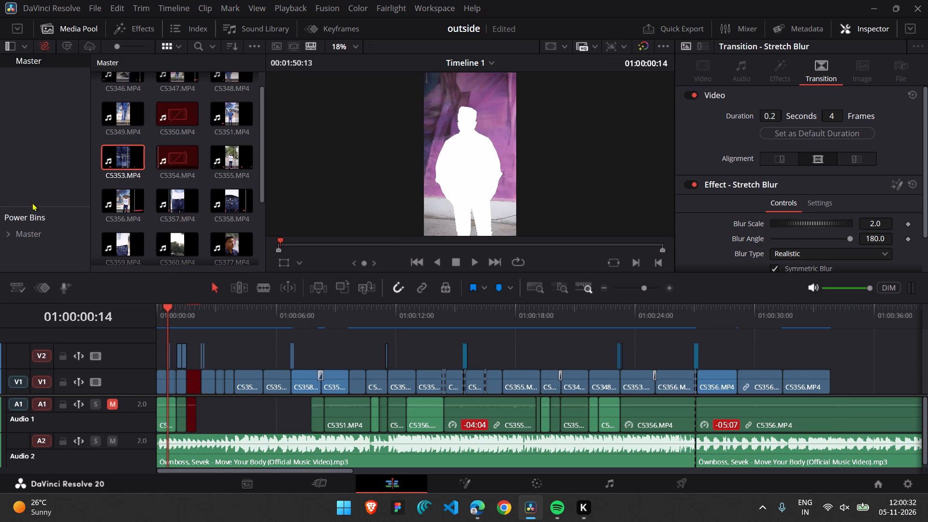
click(33, 234)
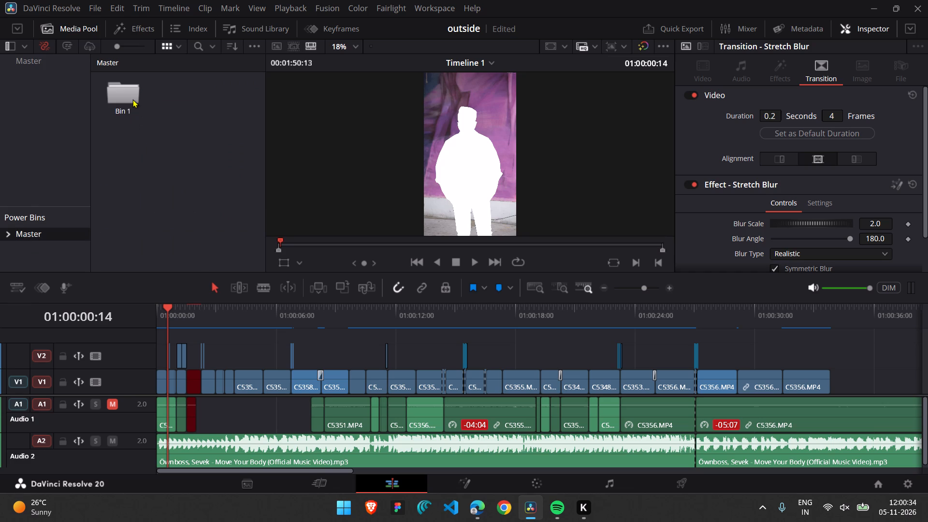
double_click(132, 99)
double_click(121, 108)
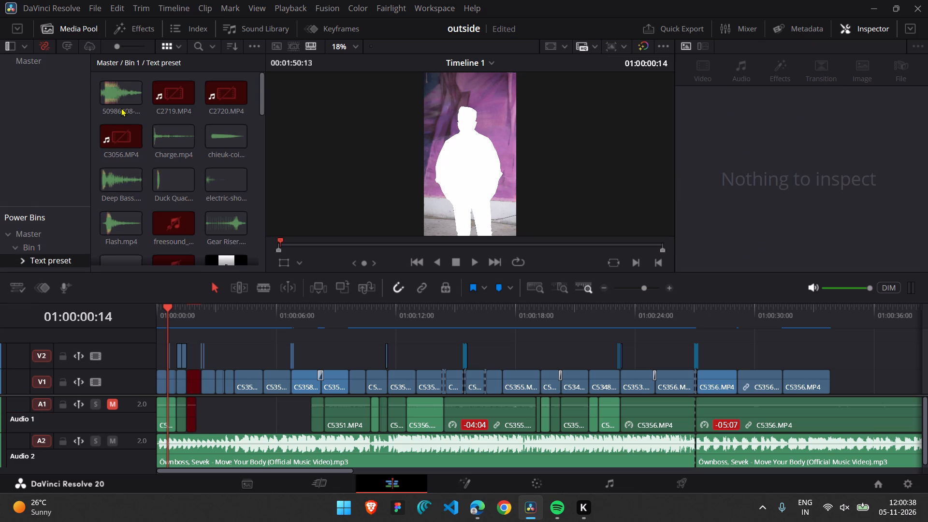
scroll(176, 203, down, 1)
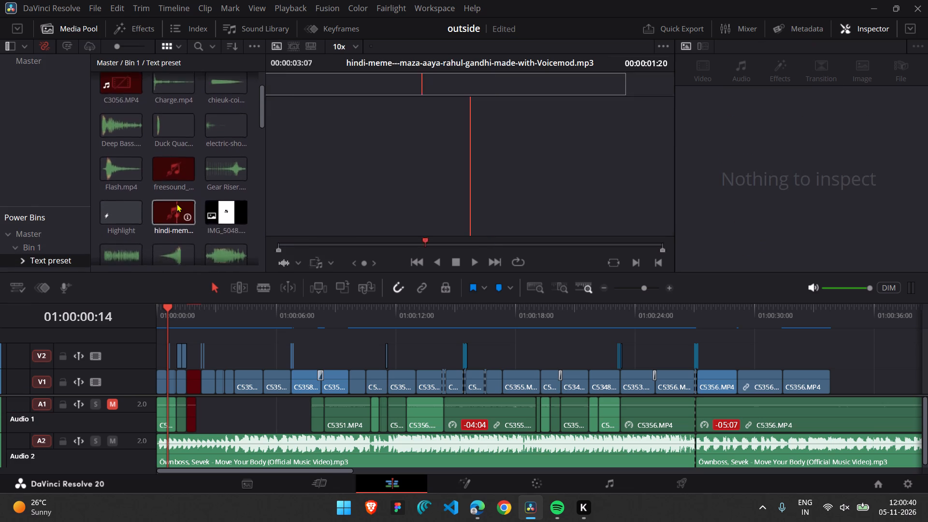
scroll(176, 203, down, 2)
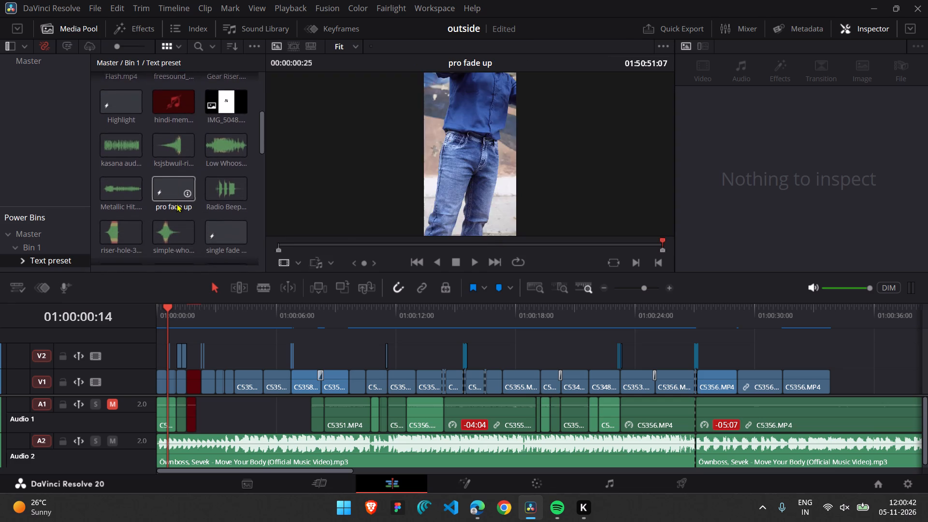
drag(226, 176, 171, 424)
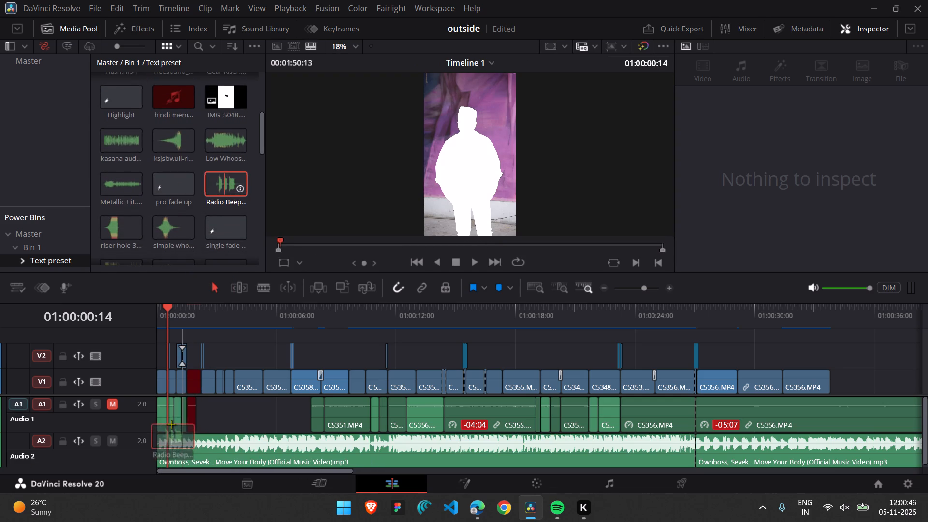
drag(171, 424, 174, 479)
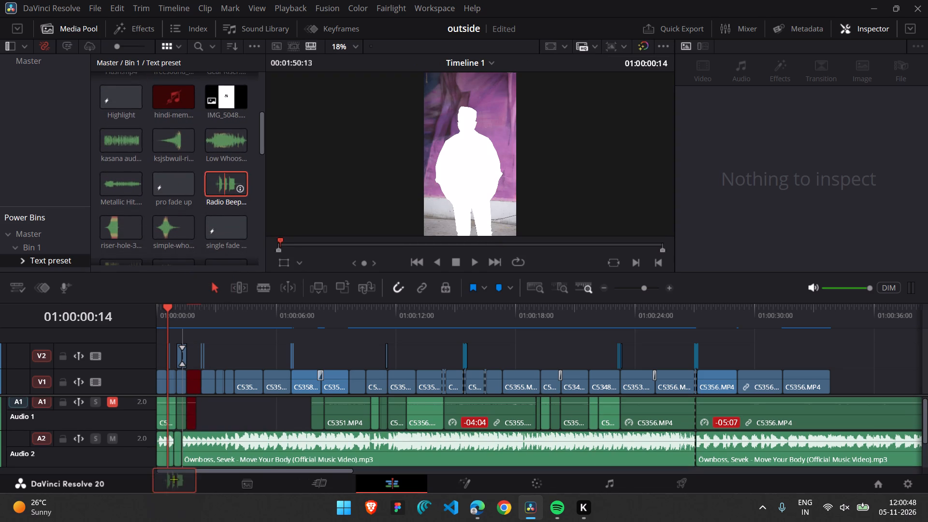
drag(174, 479, 201, 458)
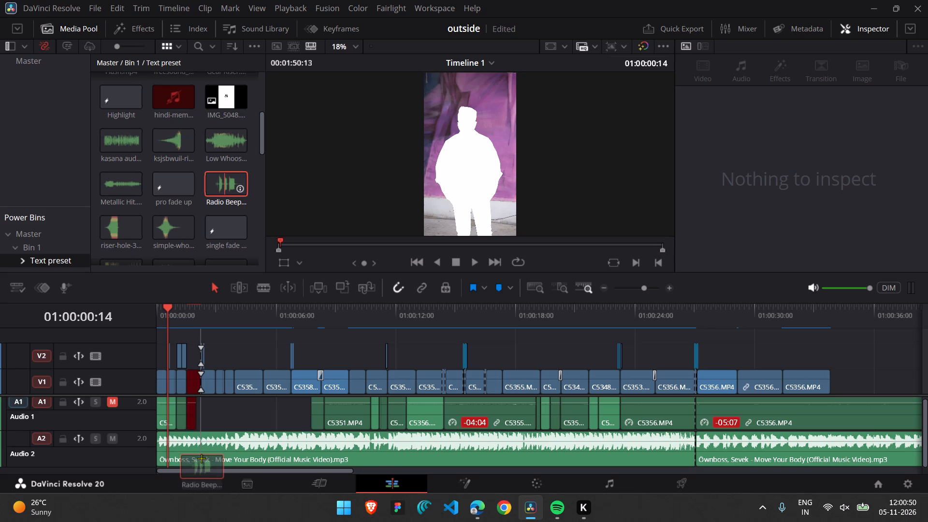
drag(201, 458, 215, 409)
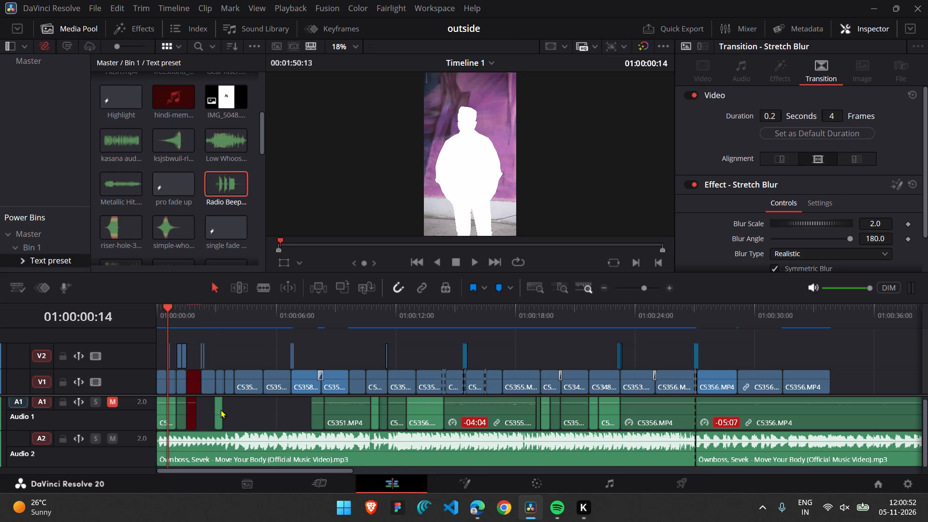
drag(220, 409, 215, 468)
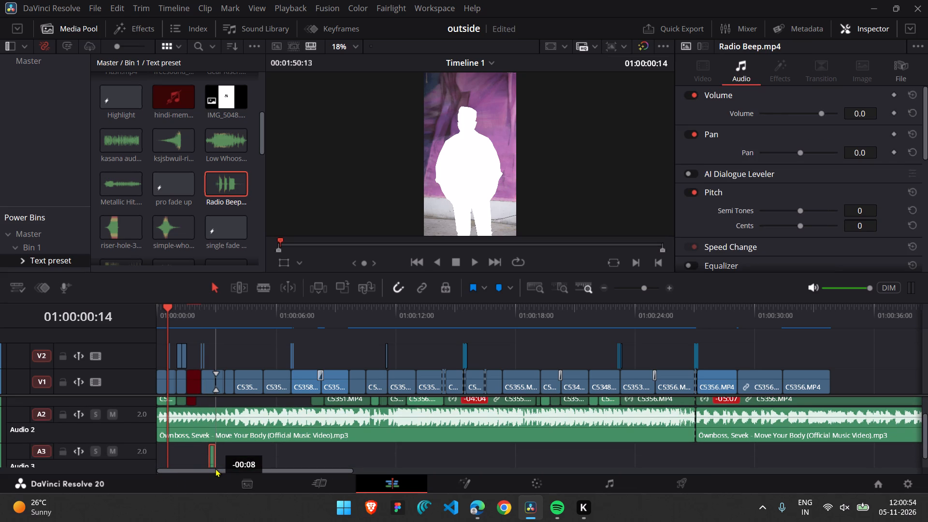
drag(215, 468, 174, 465)
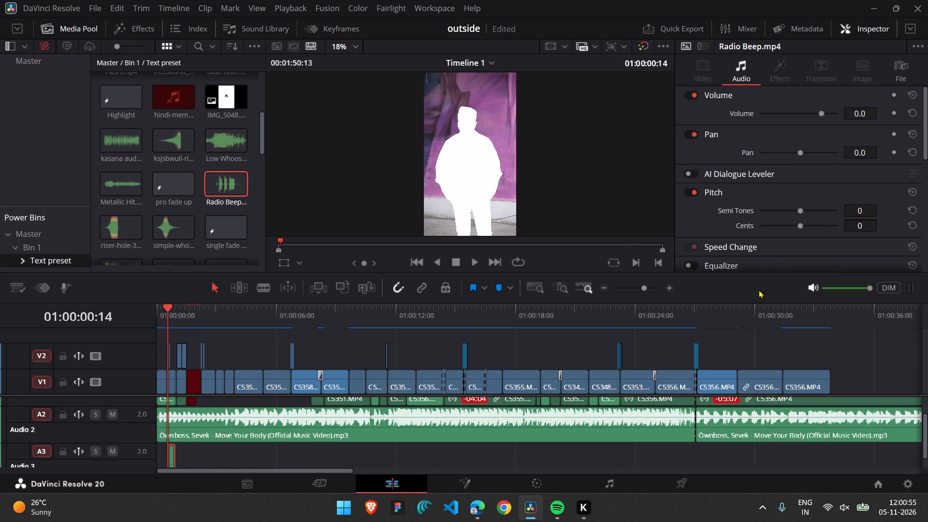
Shift the Radio Beep clip about 3 frames earlier on A3 to align its first beep with the flash at 01:00:00:14.
click(650, 290)
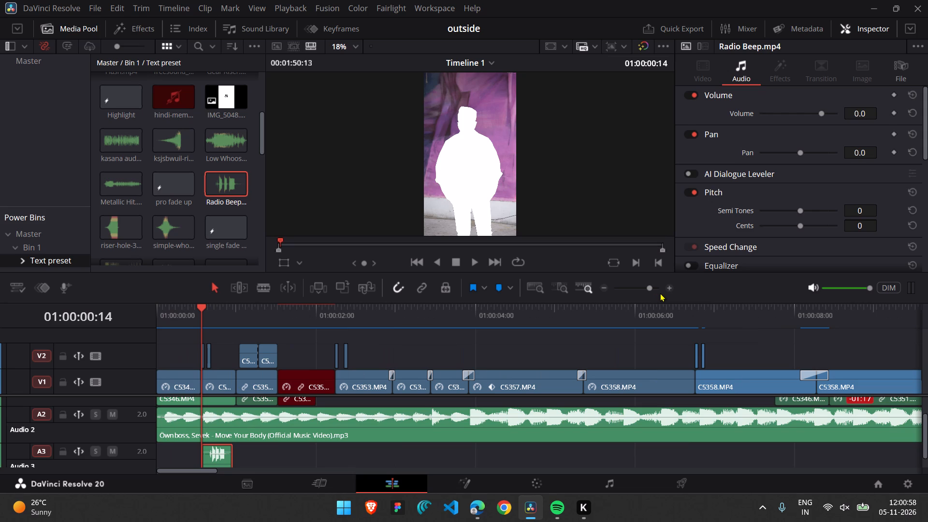
click(652, 289)
drag(290, 463, 273, 462)
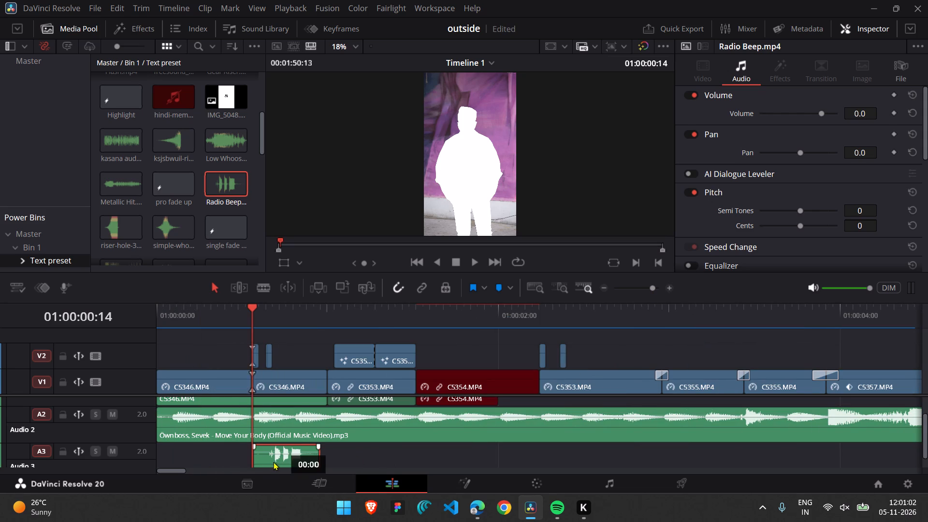
drag(273, 462, 265, 461)
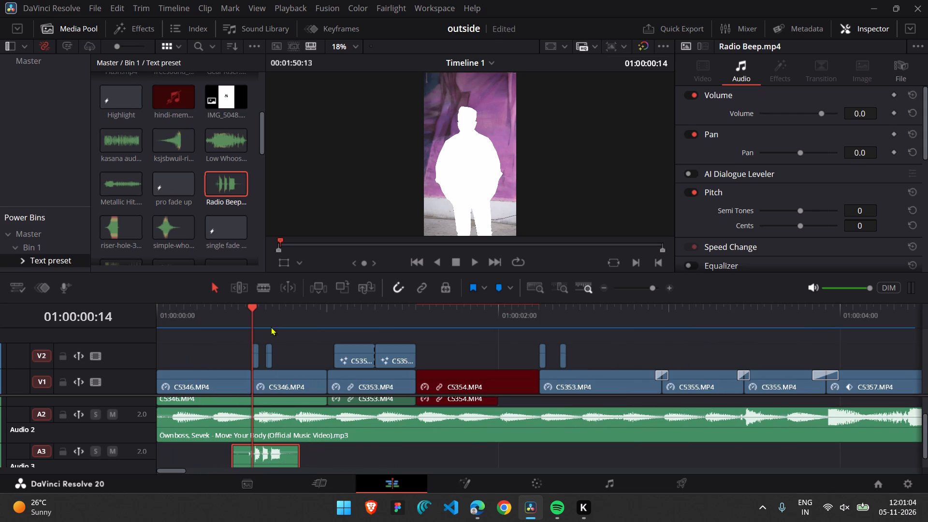
Play from 01:00:01:03 to about 01:00:02:12 to find the next moment that needs a sound effect.
click(348, 315)
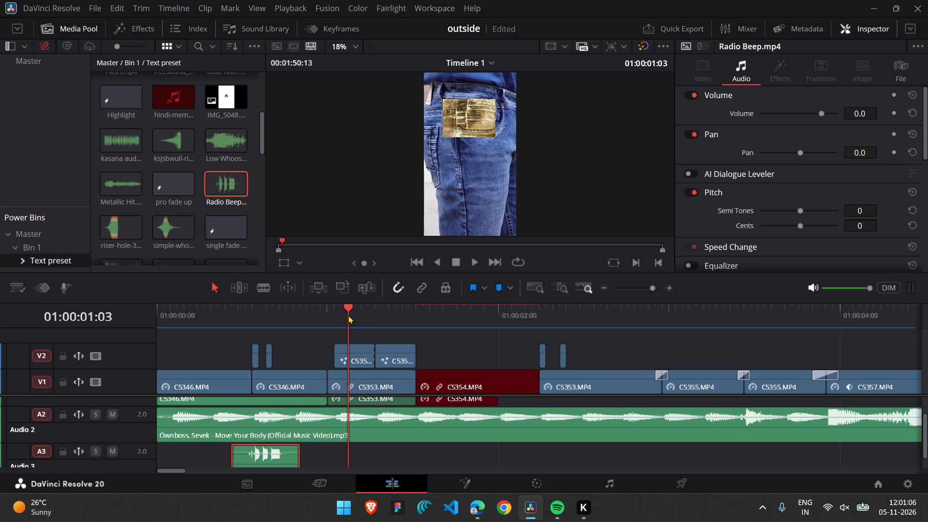
key(space)
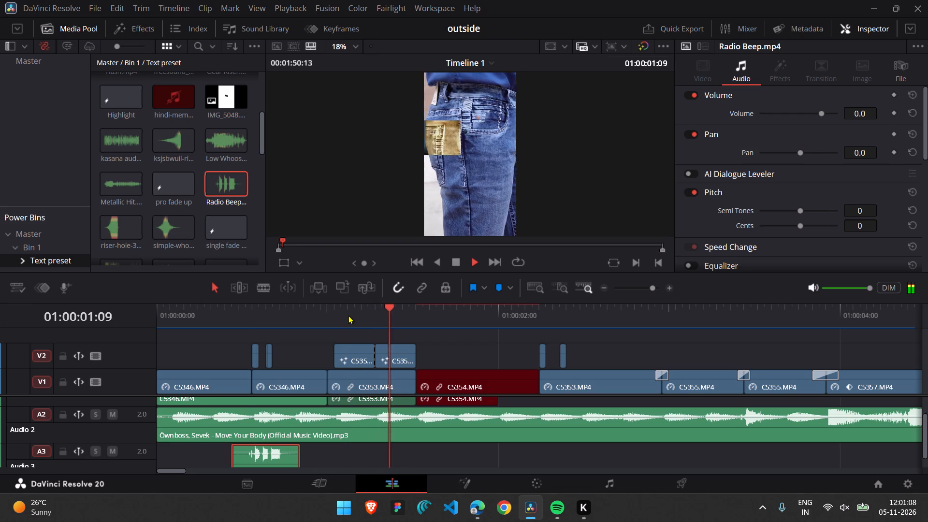
key(space)
key(space)
key(space)
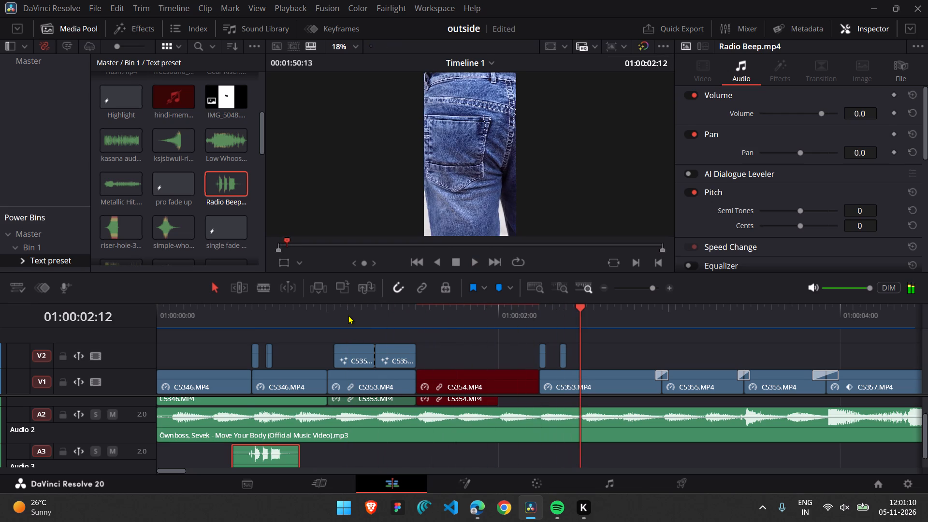
click(538, 321)
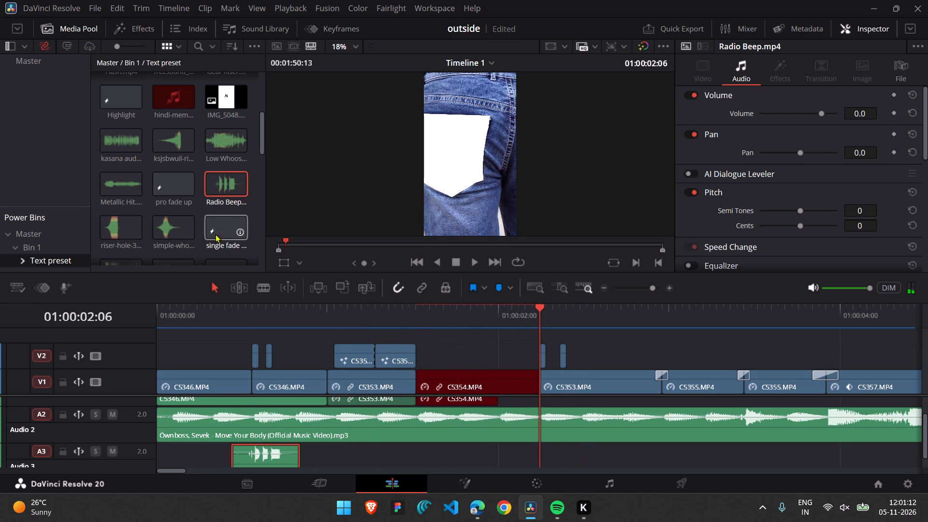
scroll(200, 230, down, 1)
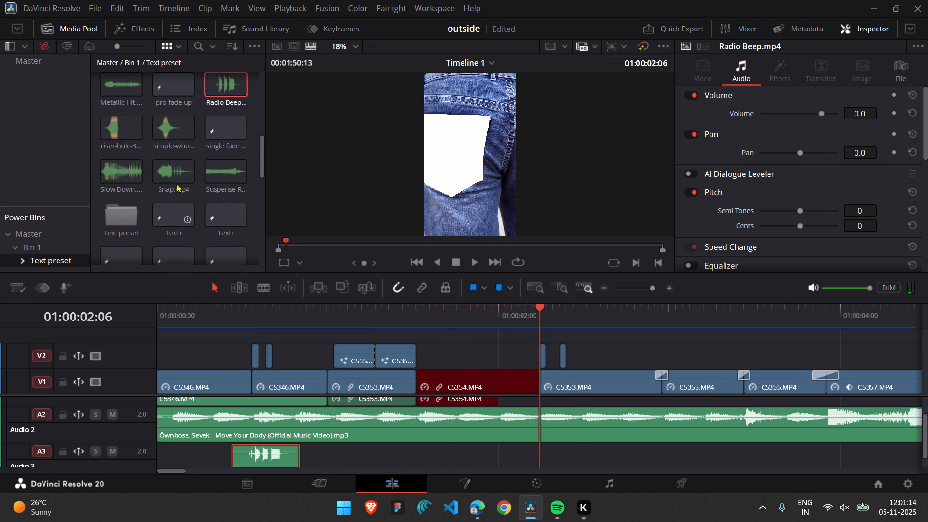
scroll(175, 180, down, 1)
scroll(175, 180, down, 20)
scroll(175, 180, down, 20)
scroll(175, 180, down, 12)
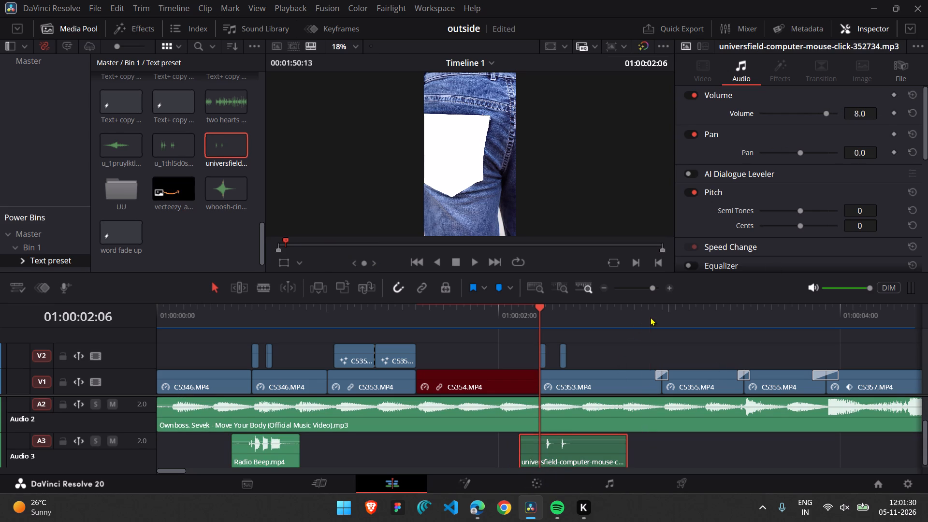
key(space)
key(space)
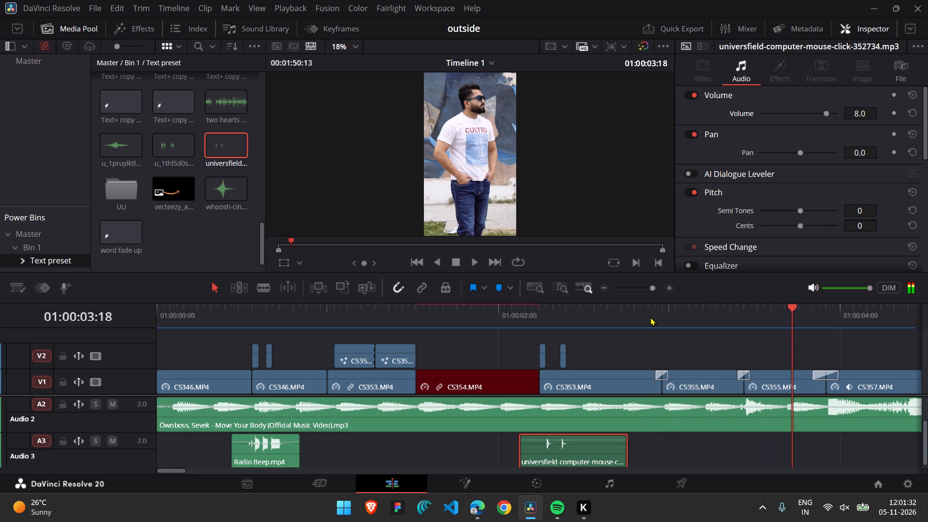
Place Flash.mp4 on A3 so its peak hits the Brightness Flash transition at 01:00:02:24, overlapping the end of the mouse-click clip.
click(659, 313)
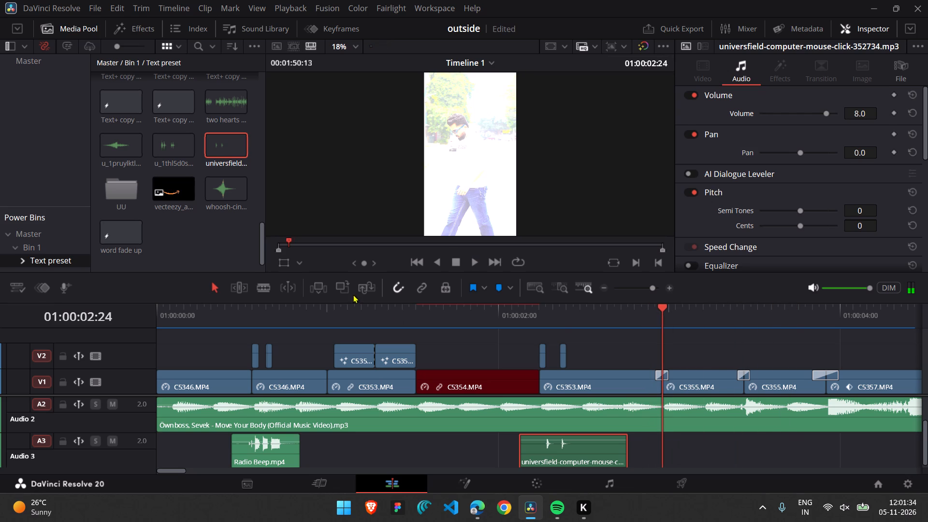
click(667, 377)
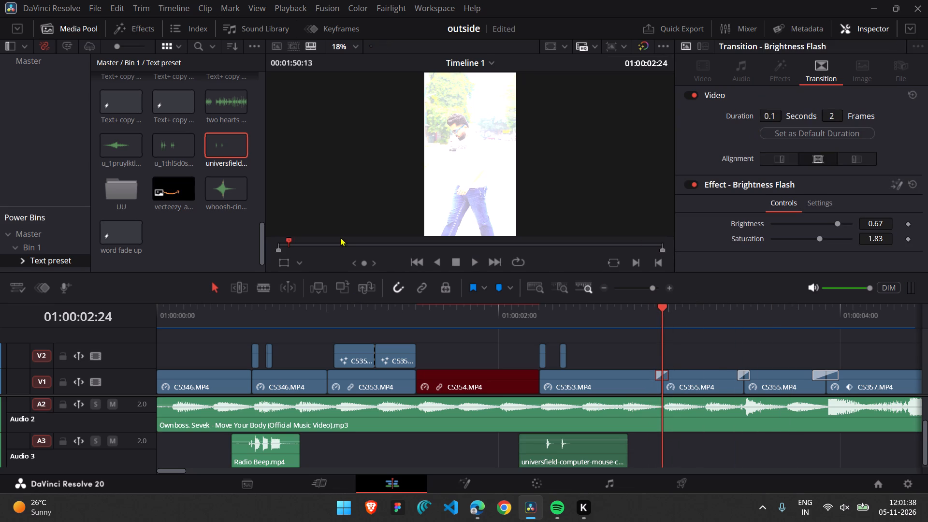
scroll(220, 208, up, 11)
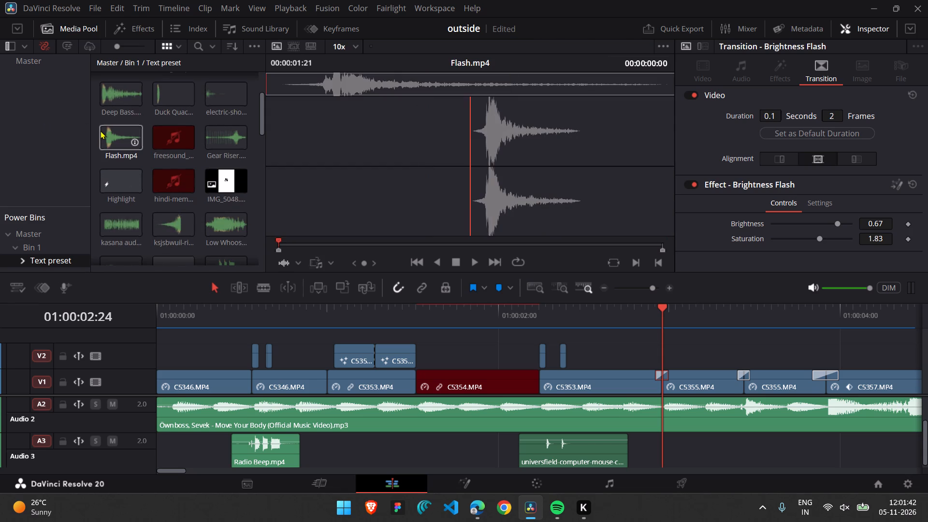
drag(100, 130, 624, 436)
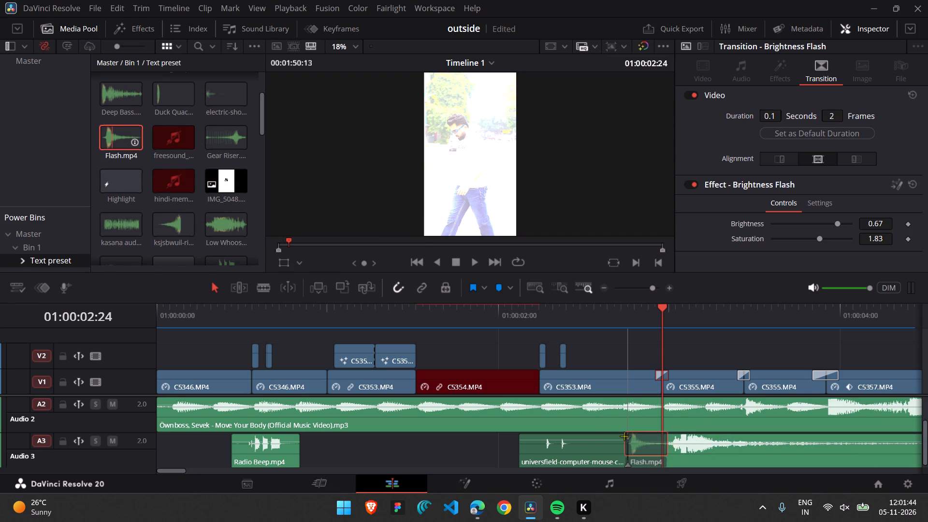
drag(624, 436, 600, 434)
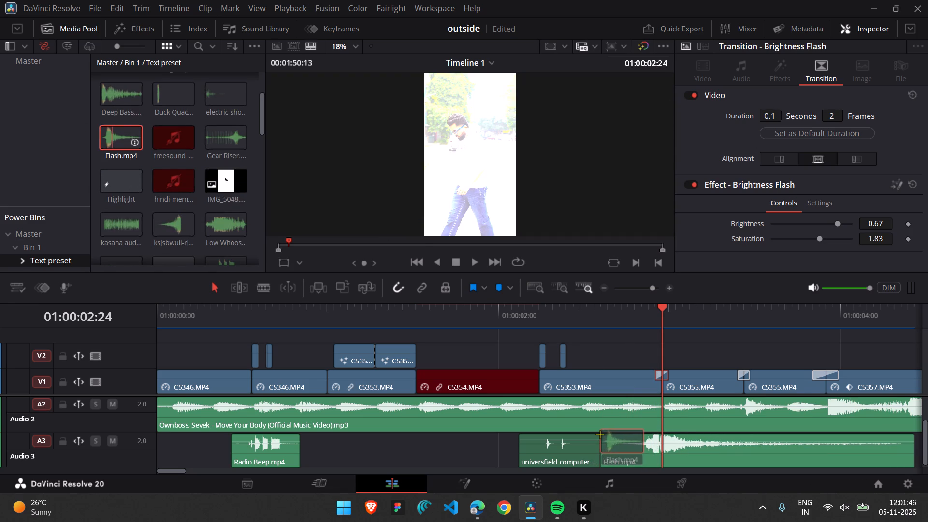
drag(600, 434, 599, 434)
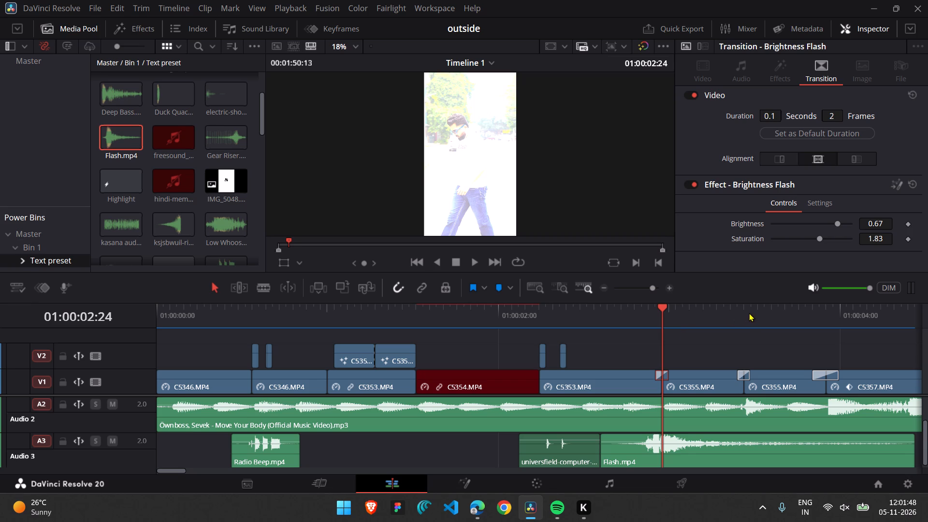
Find the whoosh-cinematic sound in the Text preset bin and place it on A3 starting at the blurred transition at 01:00:03:11.
click(747, 312)
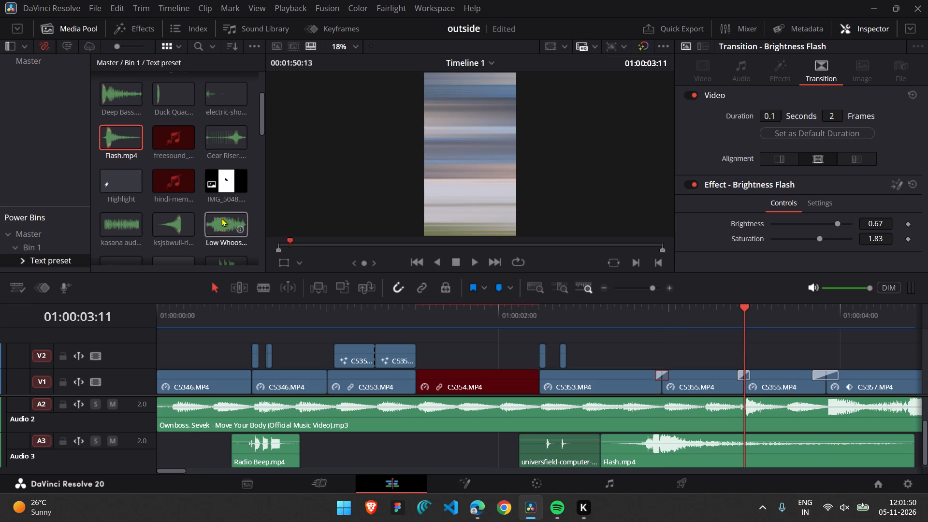
scroll(221, 218, down, 4)
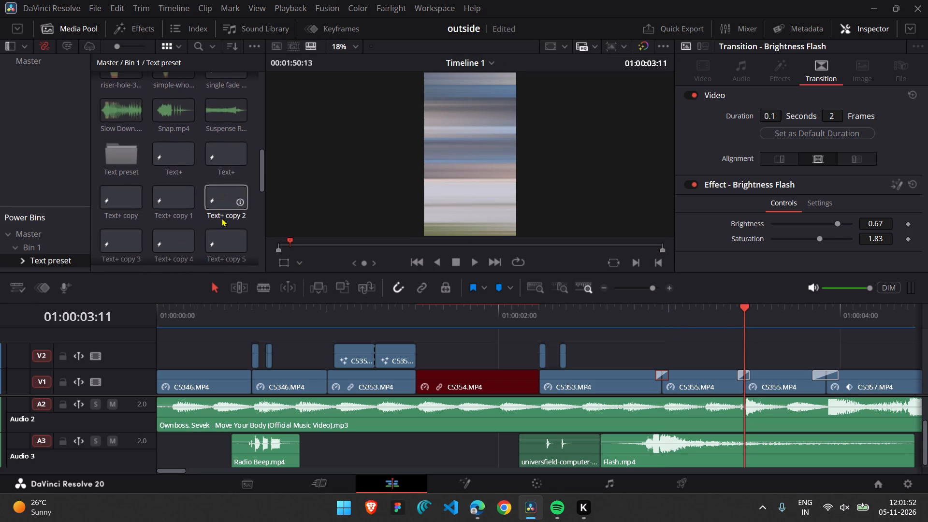
scroll(221, 218, up, 1)
scroll(221, 218, down, 3)
scroll(221, 218, up, 3)
scroll(200, 175, up, 1)
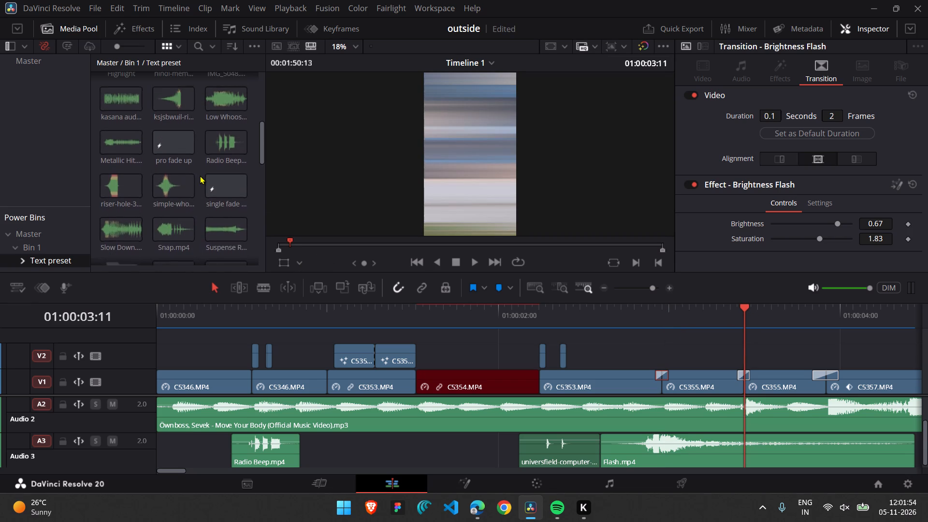
scroll(200, 175, up, 1)
scroll(204, 177, down, 2)
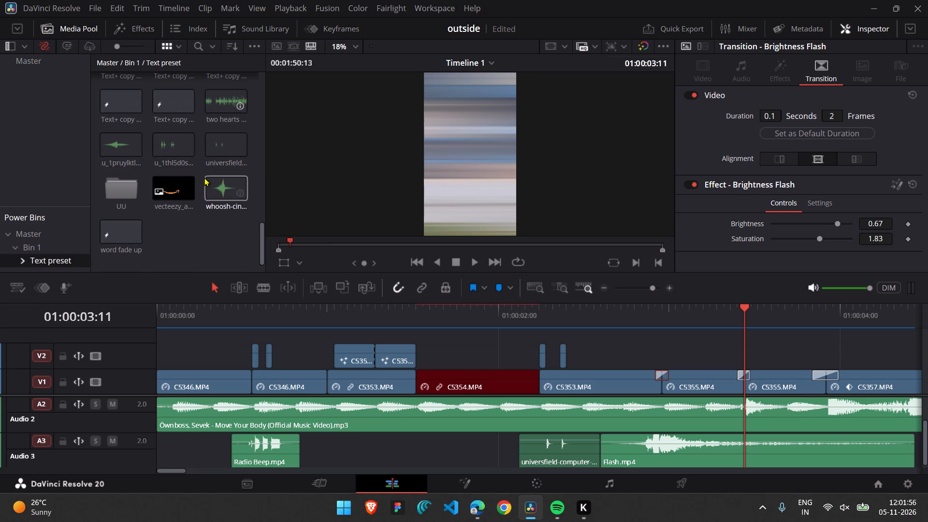
drag(212, 185, 767, 425)
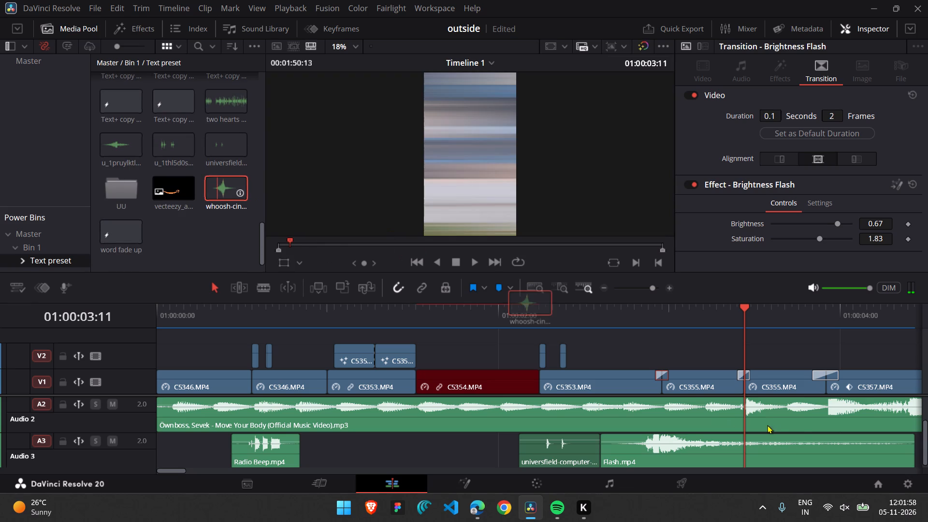
drag(767, 425, 743, 445)
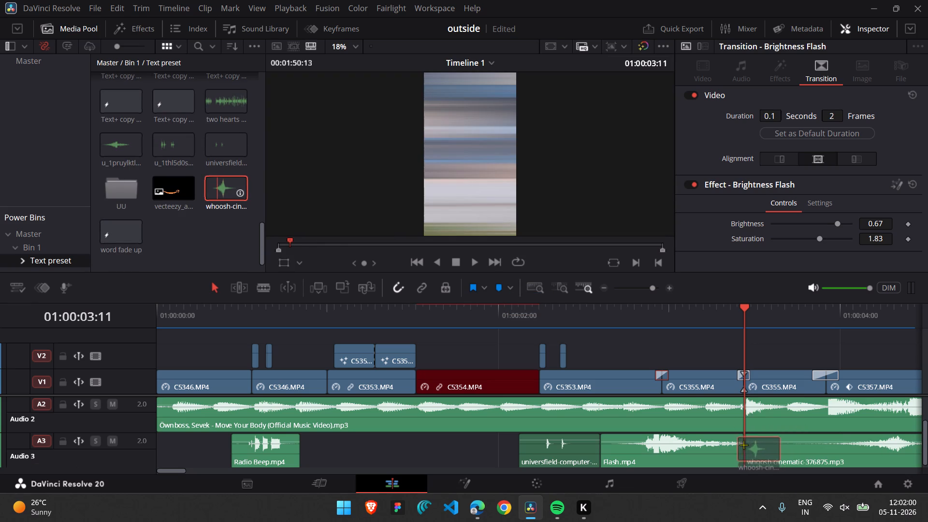
drag(743, 445, 737, 442)
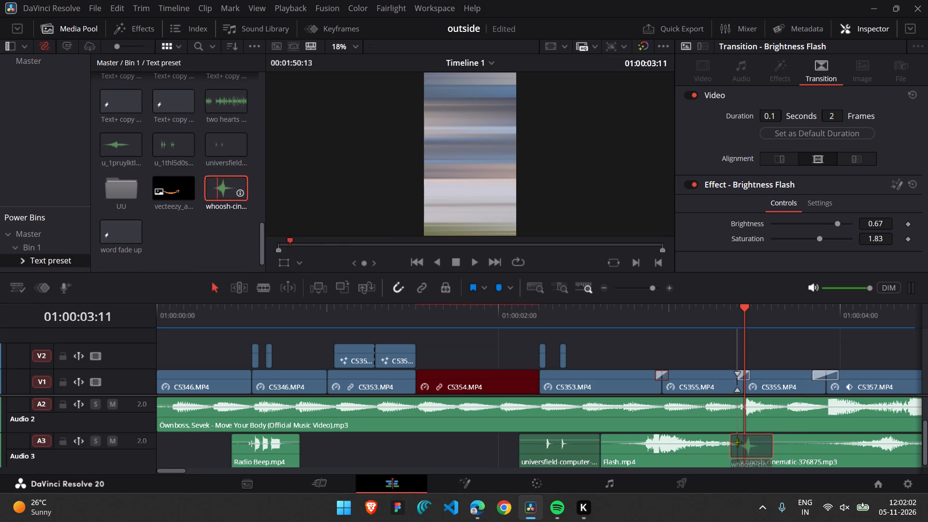
drag(737, 442, 737, 463)
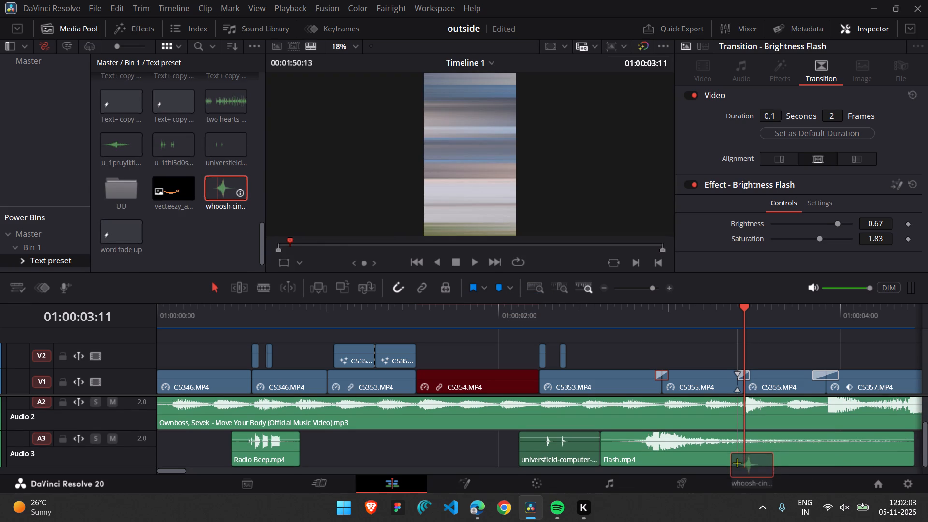
drag(737, 463, 738, 456)
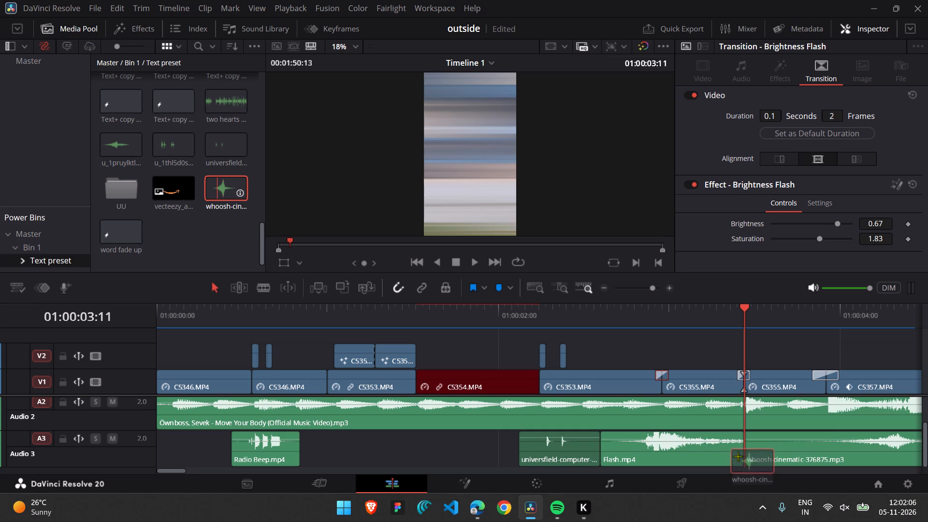
drag(738, 456, 738, 458)
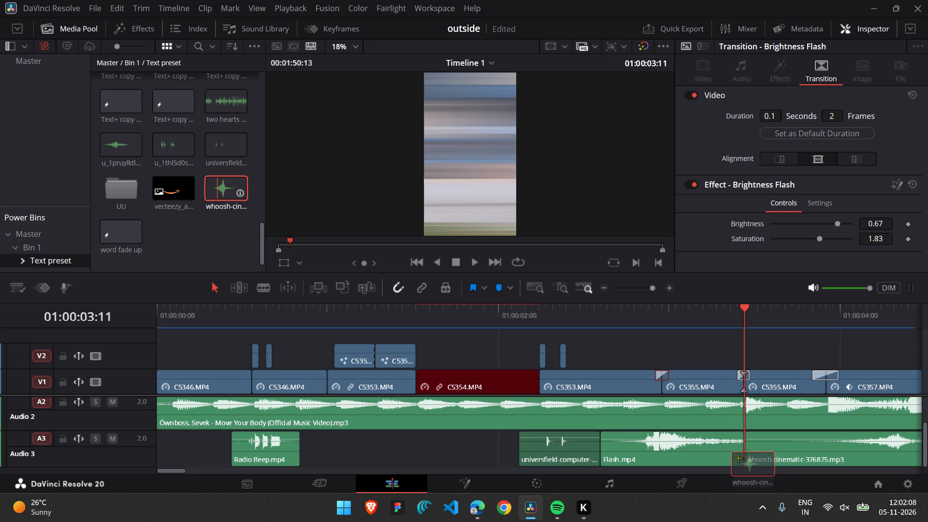
drag(738, 458, 738, 457)
Move the whoosh-cinematic clip down to A4 and about 22 frames earlier, aligning its peak with the transition at 01:00:03:11.
drag(761, 454, 761, 469)
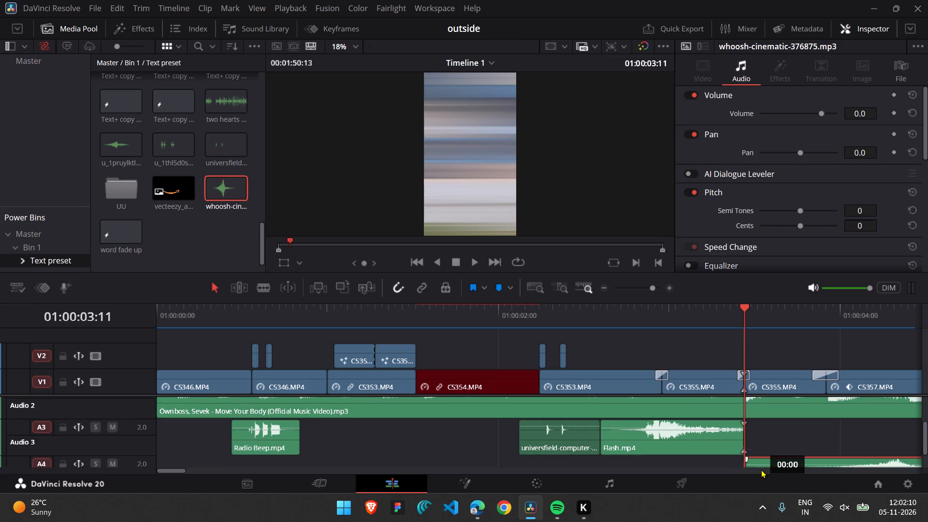
drag(761, 469, 606, 454)
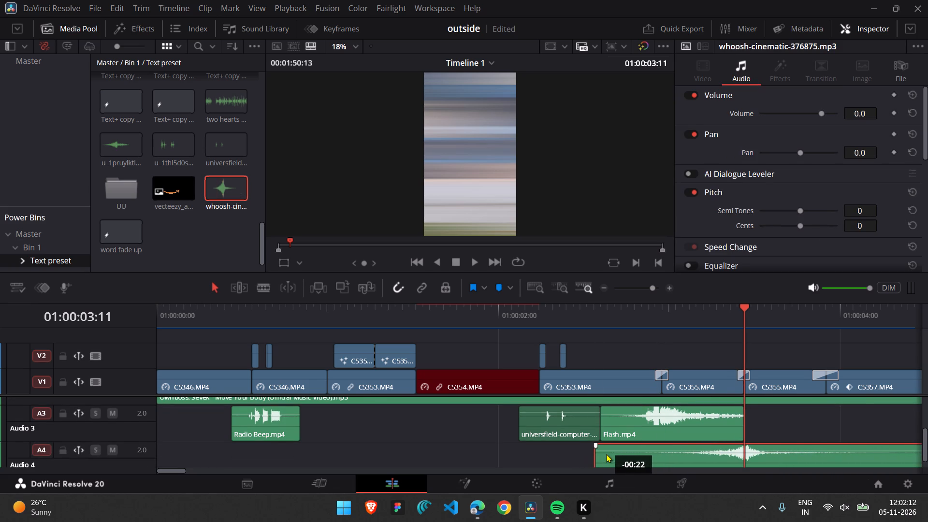
drag(606, 454, 607, 453)
Find the ksjsbwuil-riser-4 sound for the transition at 01:00:03:22 and place it on A3 from about 01:00:03:13.
click(818, 302)
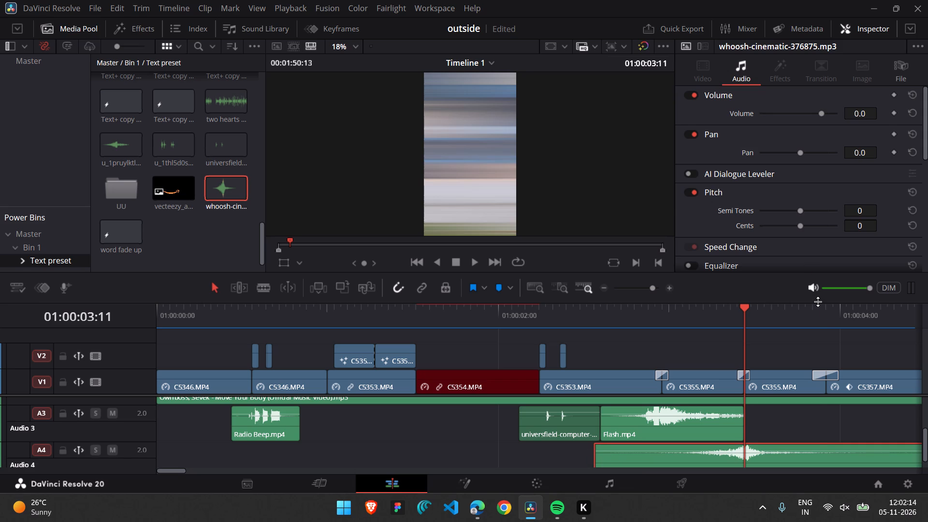
click(820, 309)
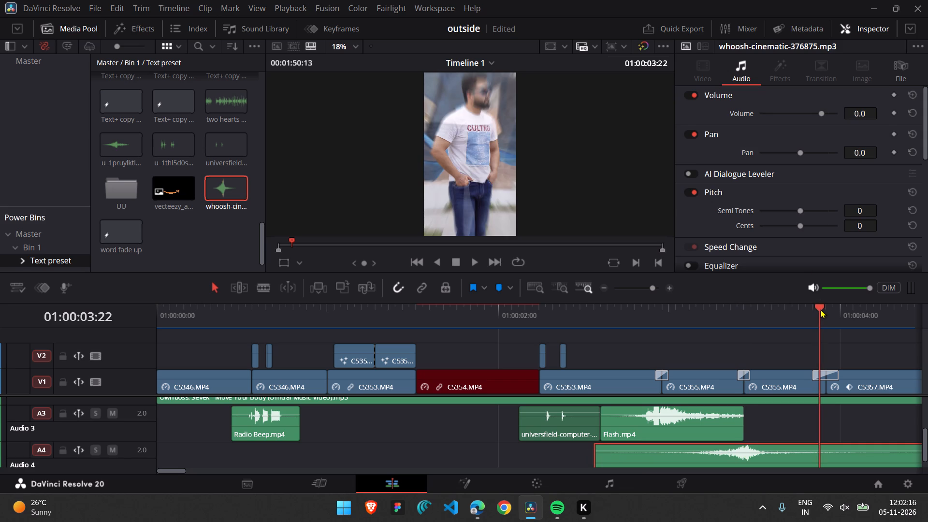
scroll(234, 180, up, 1)
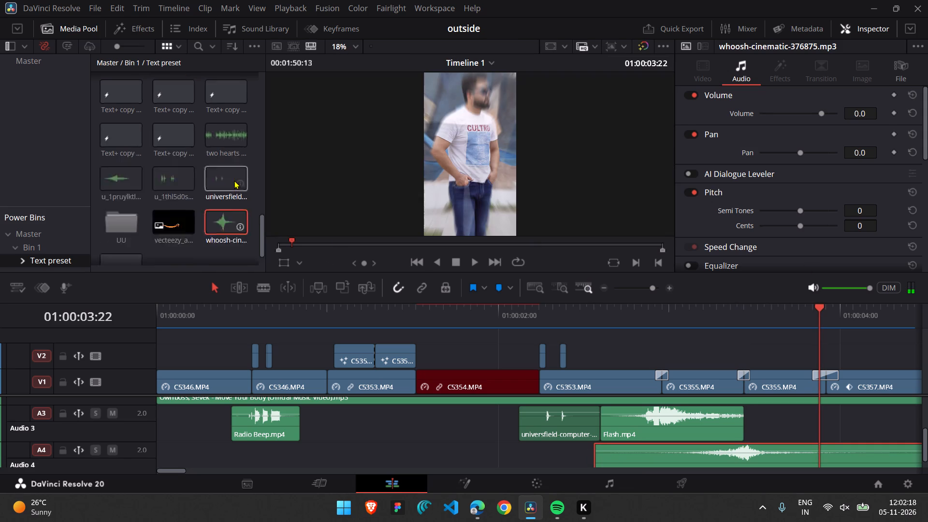
scroll(234, 180, up, 2)
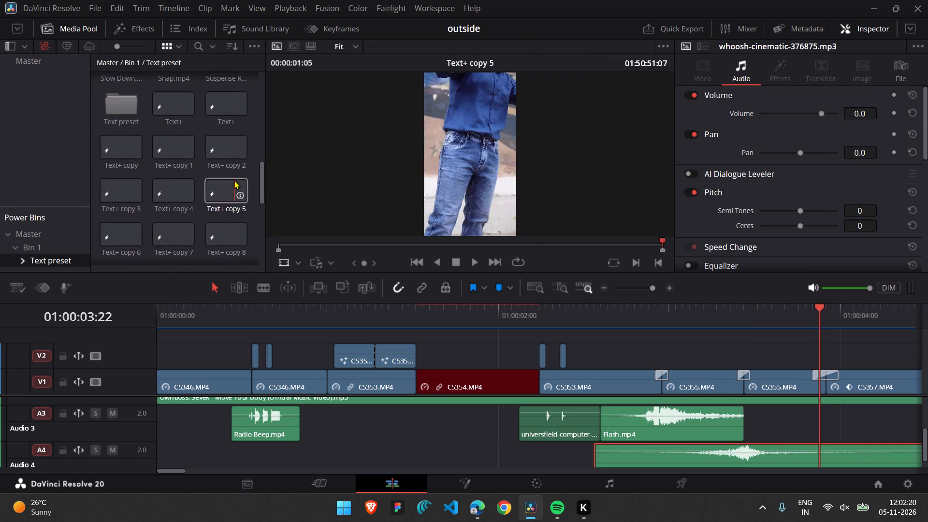
scroll(234, 180, up, 3)
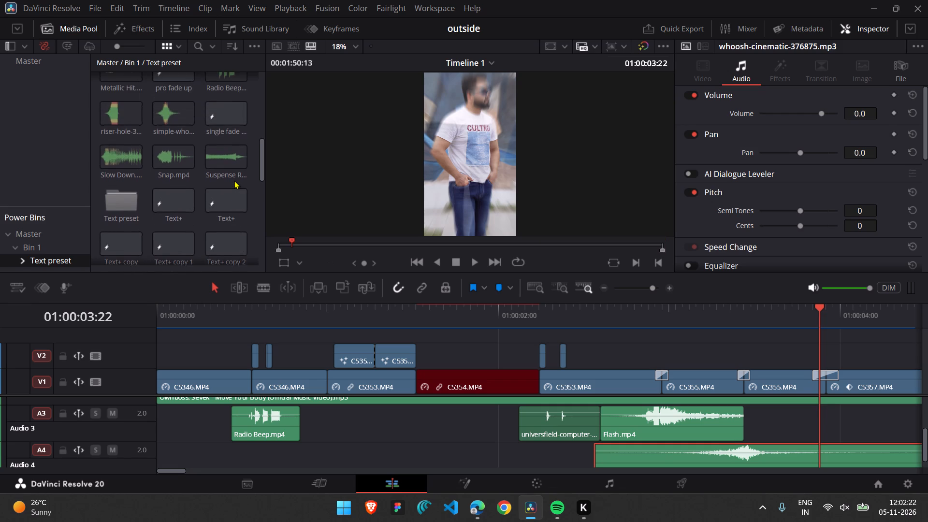
scroll(234, 180, up, 1)
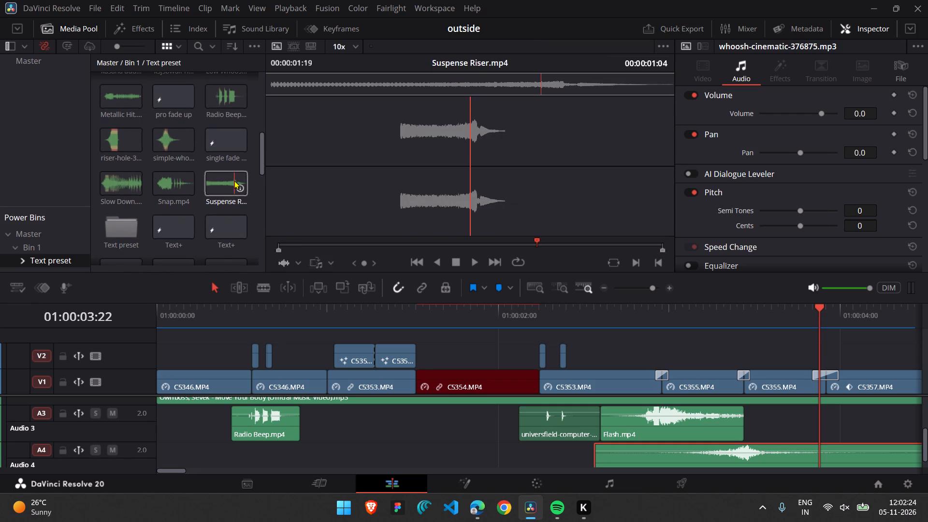
scroll(234, 180, up, 1)
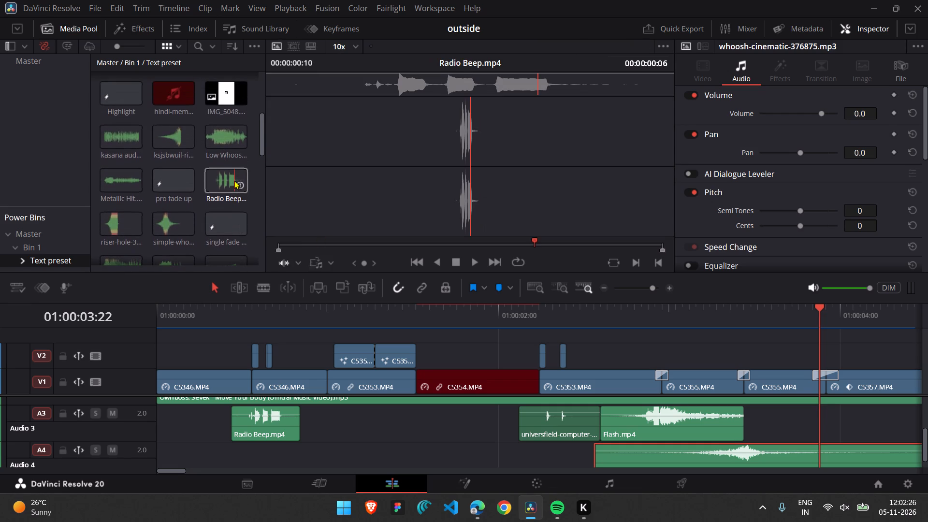
scroll(234, 180, up, 1)
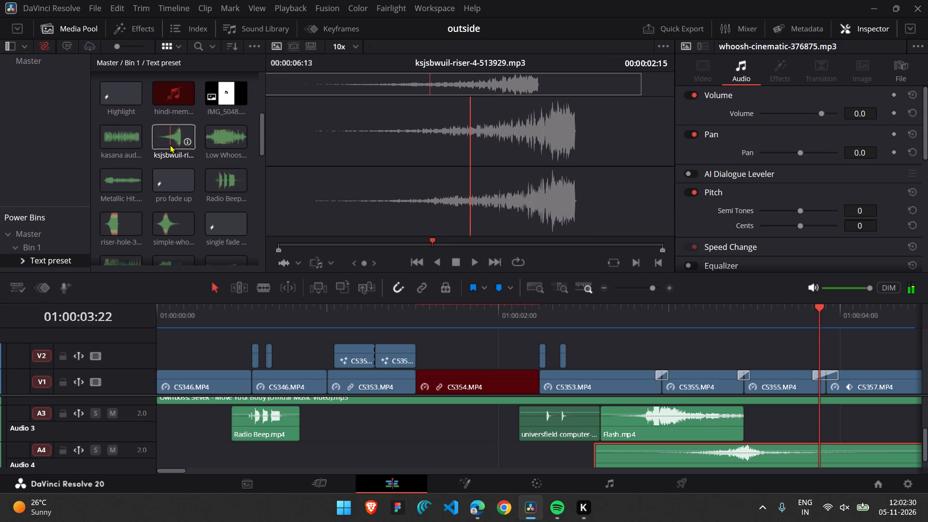
drag(170, 145, 775, 415)
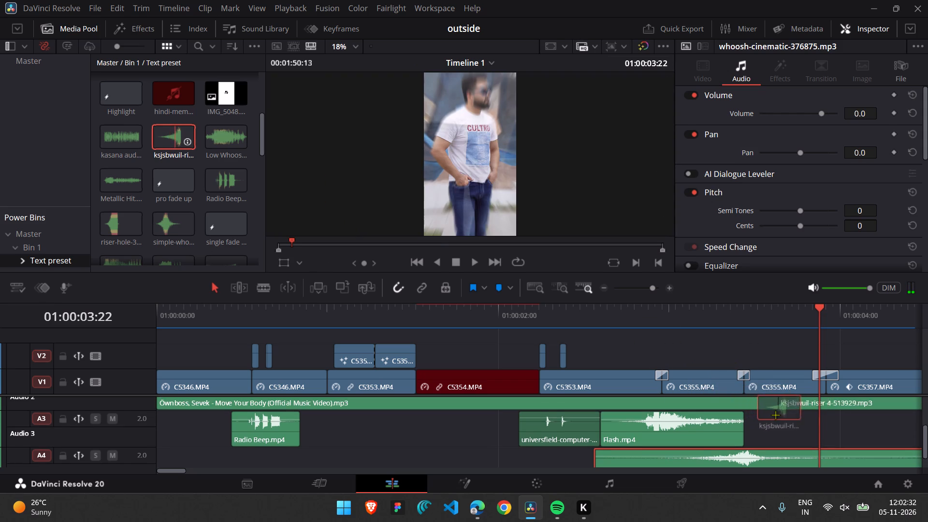
drag(775, 415, 755, 420)
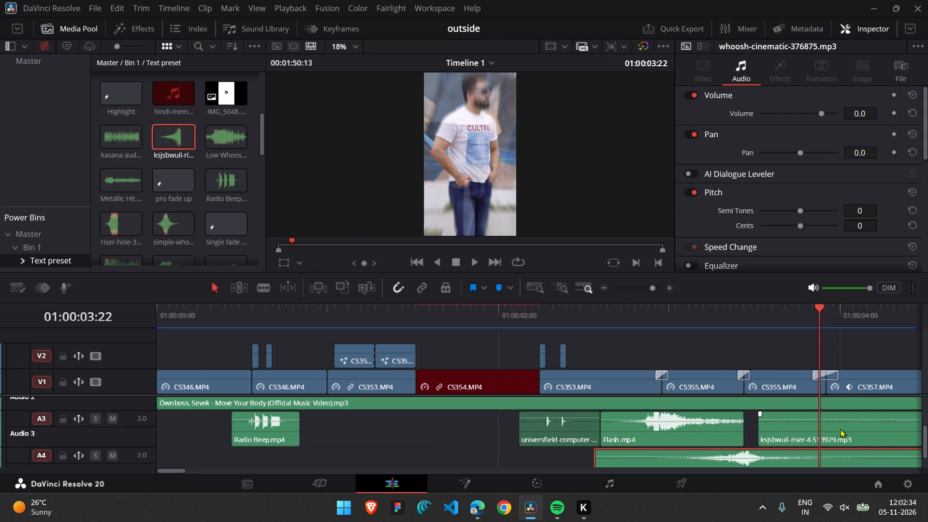
Split the ksjsbwuil-riser-4 clip at 01:00:06:24 and delete the quiet portion before the cut.
scroll(840, 429, left, 3)
scroll(762, 434, left, 1)
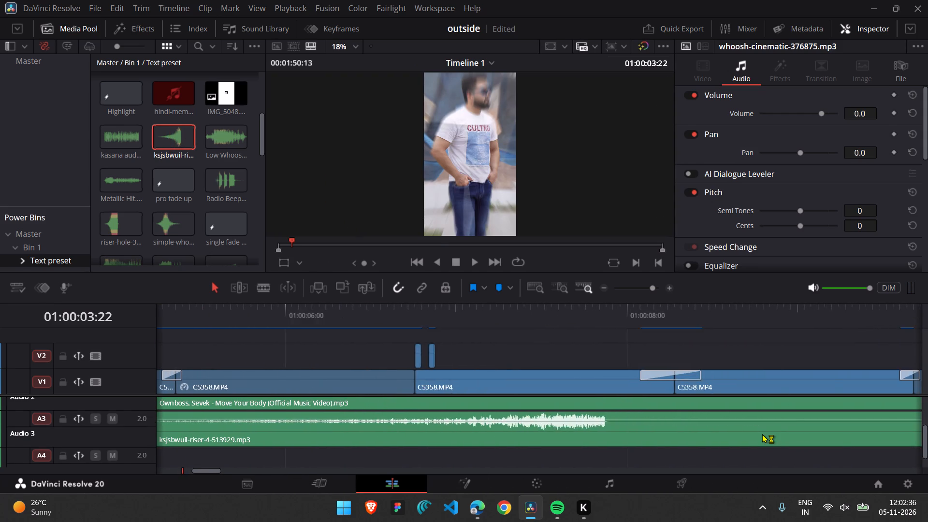
scroll(762, 434, right, 1)
click(665, 313)
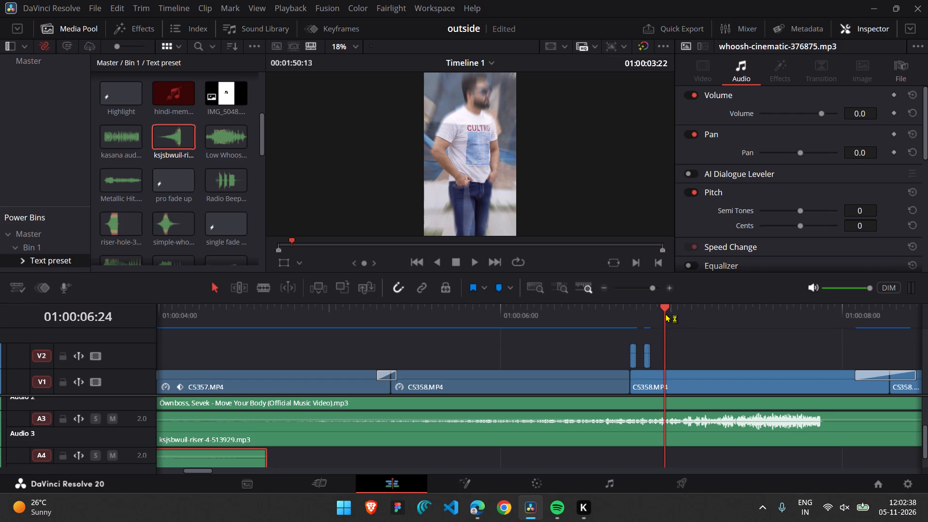
click(658, 430)
click(658, 430)
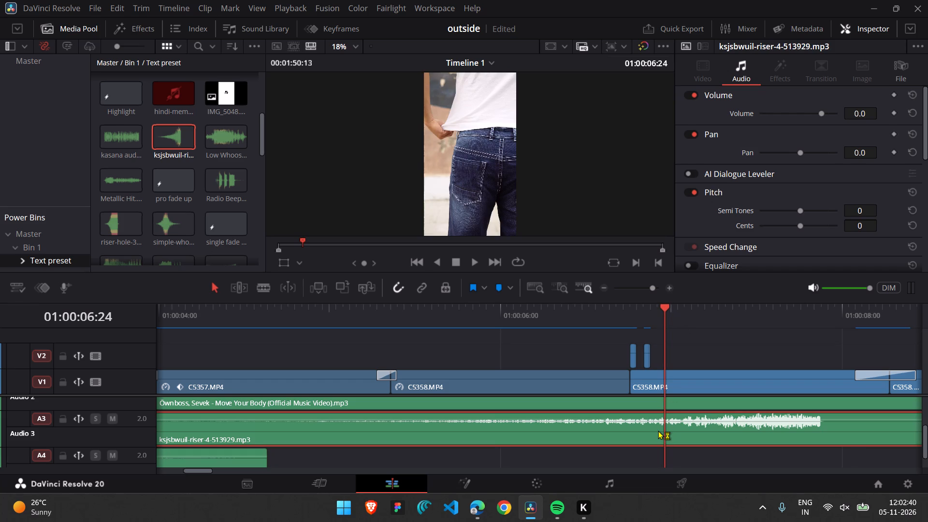
key(ctrl+b)
key(BackSpace)
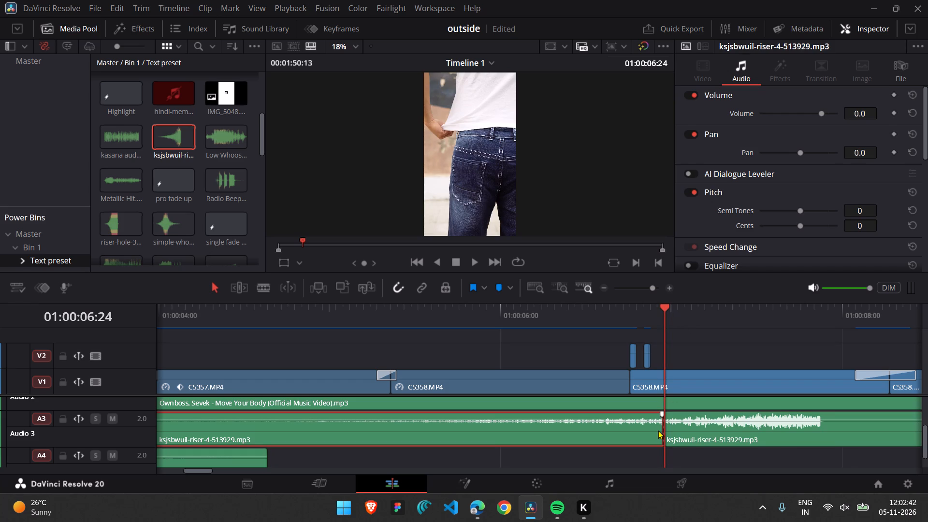
Move the remaining riser piece earlier on A3 so it starts at the transition into C5357, at about 01:00:03:21.
drag(744, 428, 472, 451)
scroll(472, 451, right, 1)
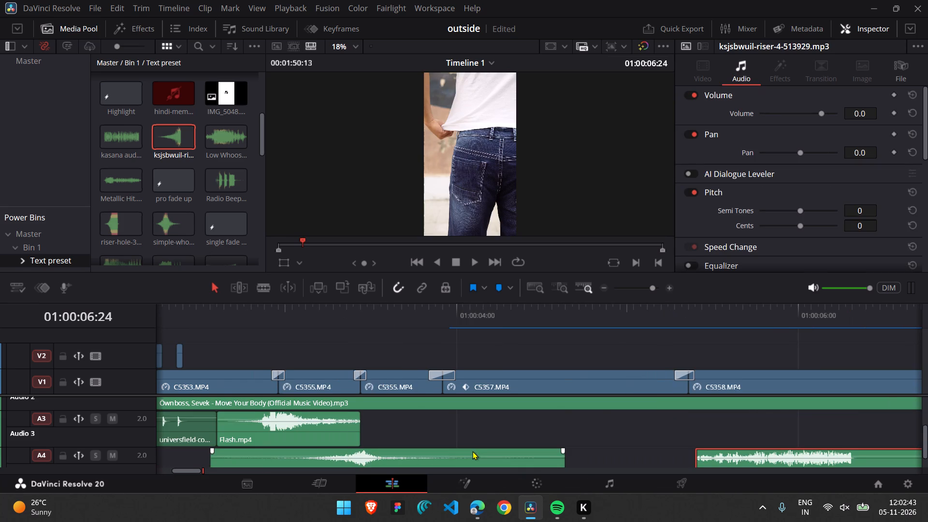
drag(811, 460, 542, 411)
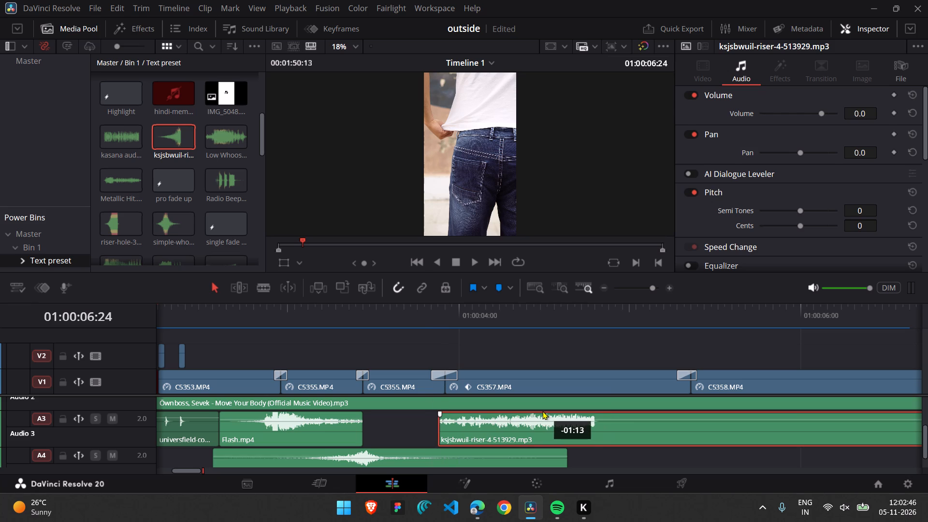
drag(542, 411, 543, 411)
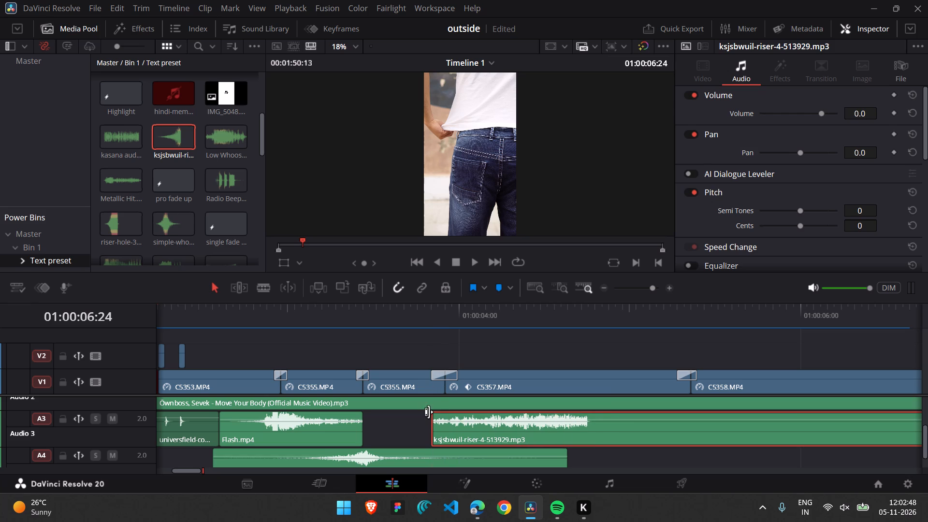
Add a short fade-in to the start of the riser clip on A3.
drag(434, 411, 445, 422)
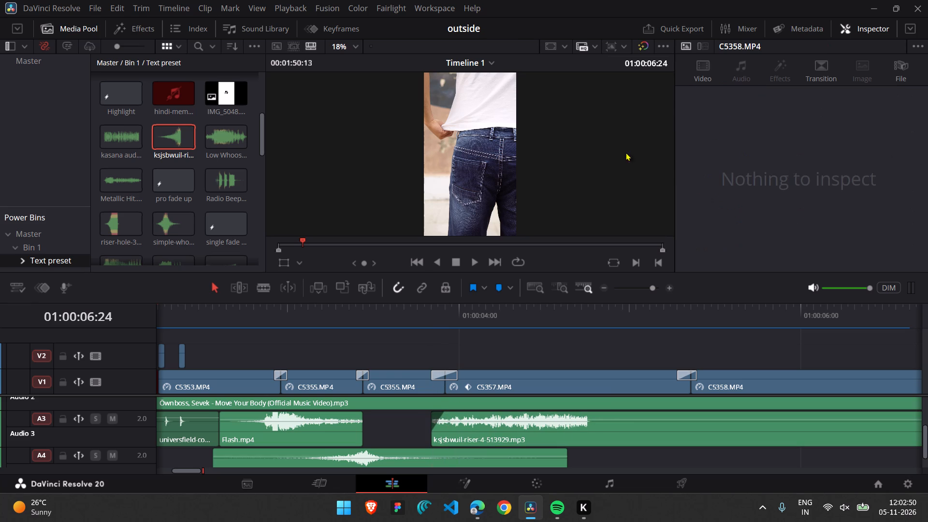
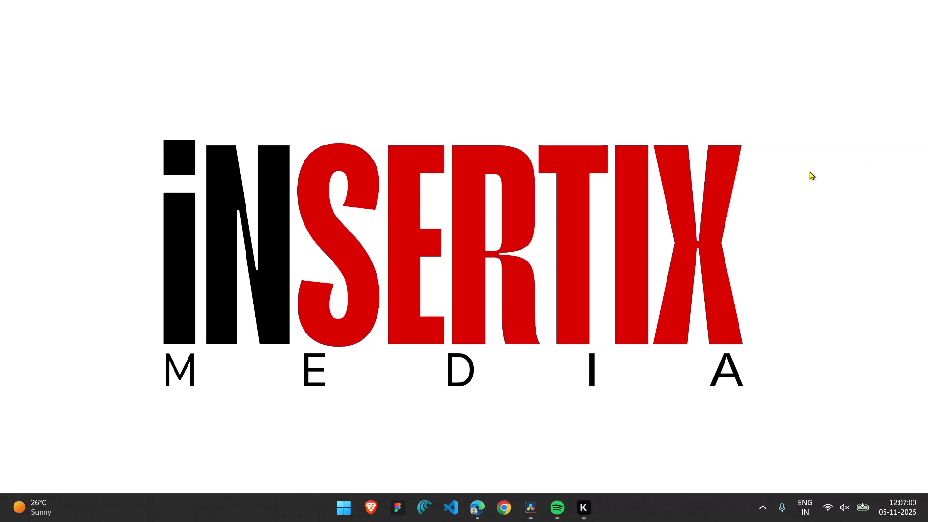
Switch to DaVinci Resolve and move the ksjsbwuil-riser-4 clip from A3 to a new track A5, starting at about 01:00:03:01.
click(528, 507)
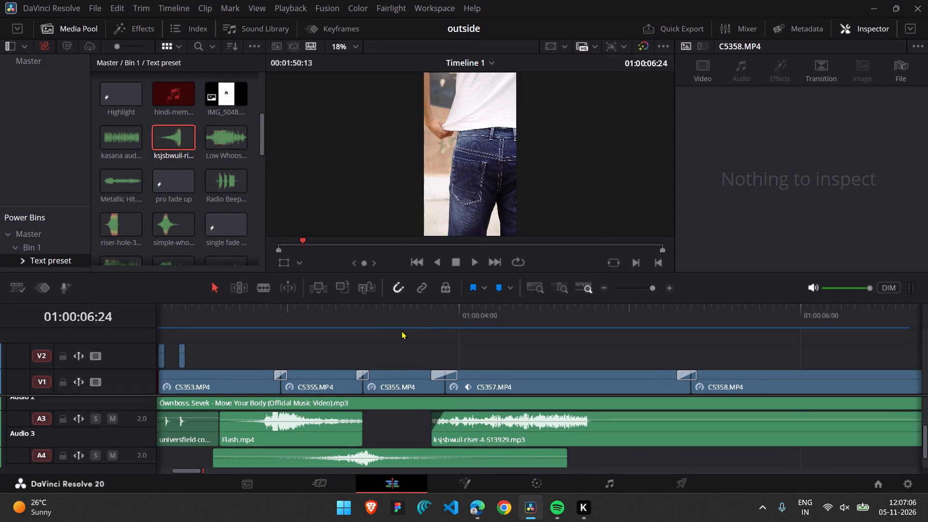
scroll(401, 331, right, 1)
click(421, 315)
key(space)
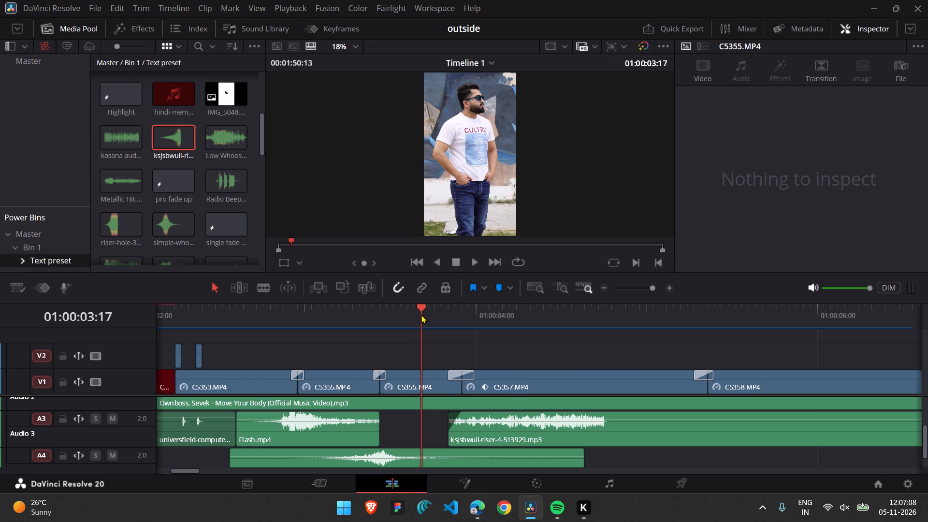
key(space)
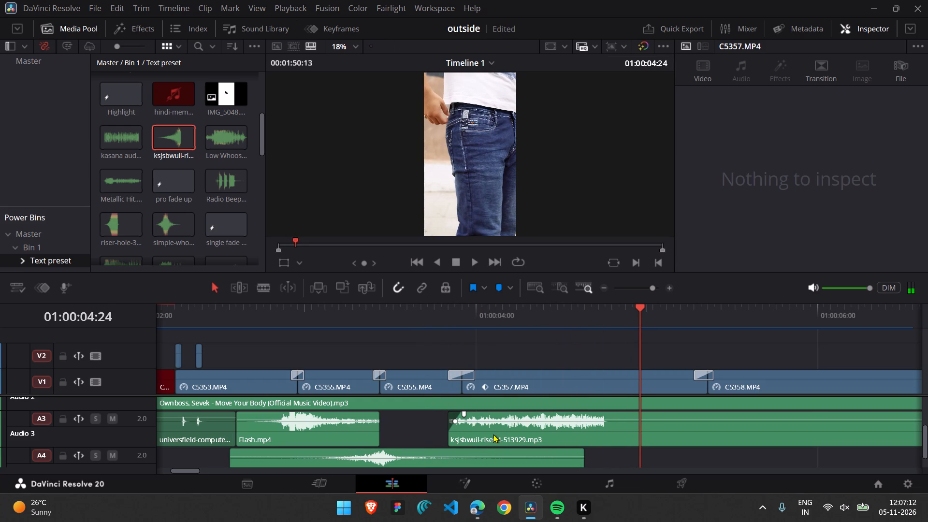
drag(493, 434, 439, 473)
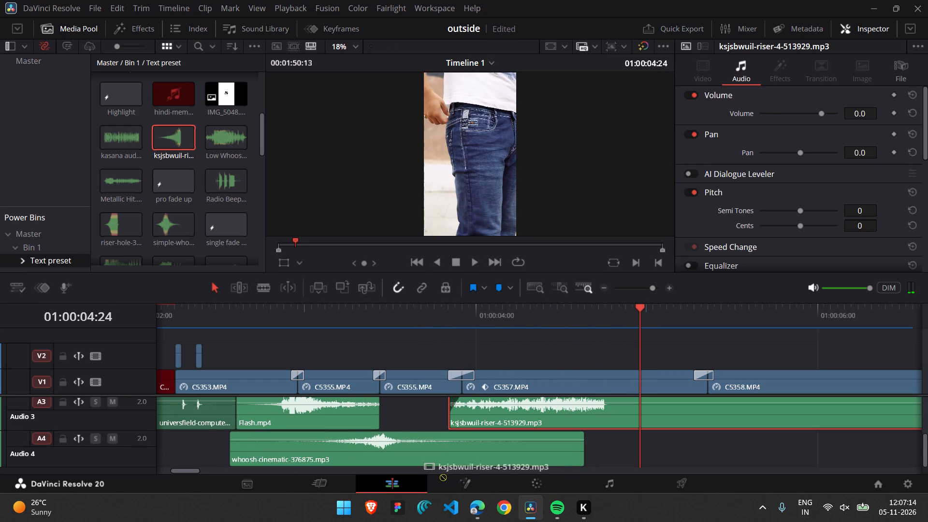
drag(439, 473, 482, 464)
drag(537, 416, 497, 486)
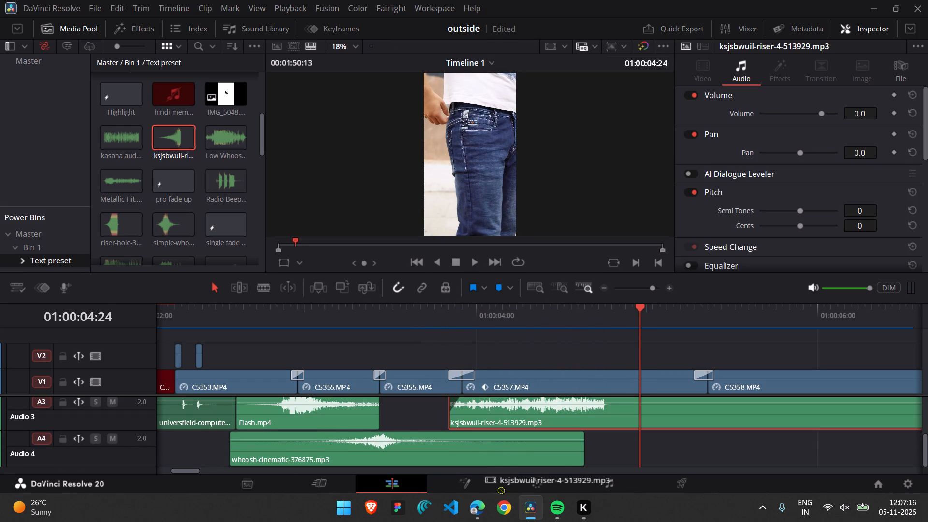
drag(497, 486, 516, 441)
drag(542, 420, 523, 463)
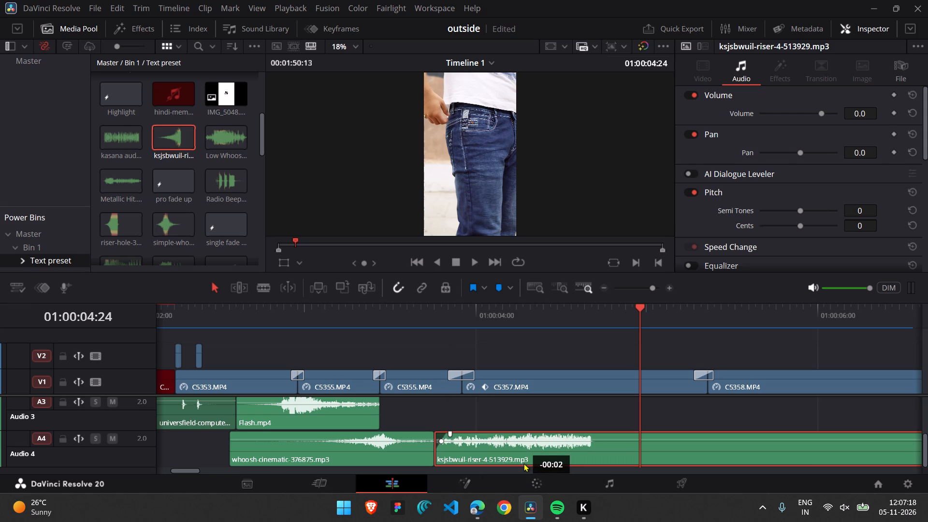
drag(523, 463, 448, 466)
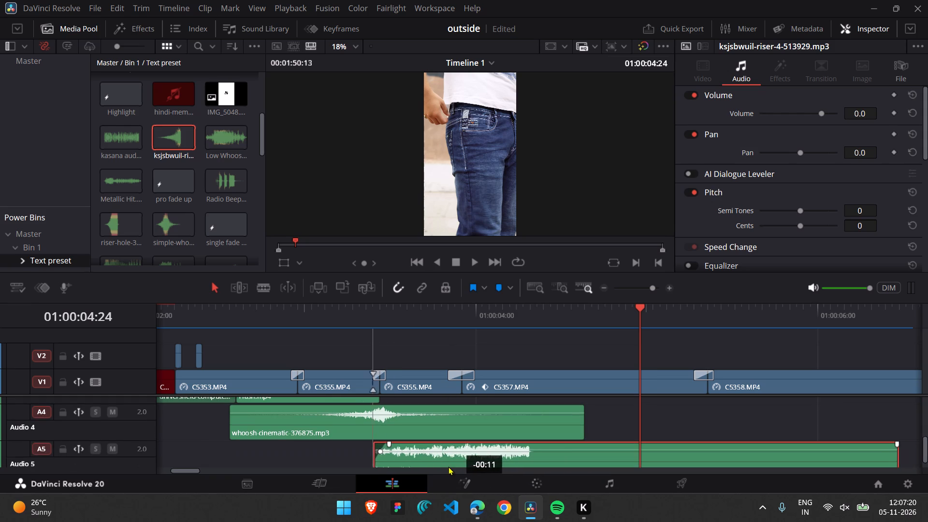
drag(448, 466, 400, 456)
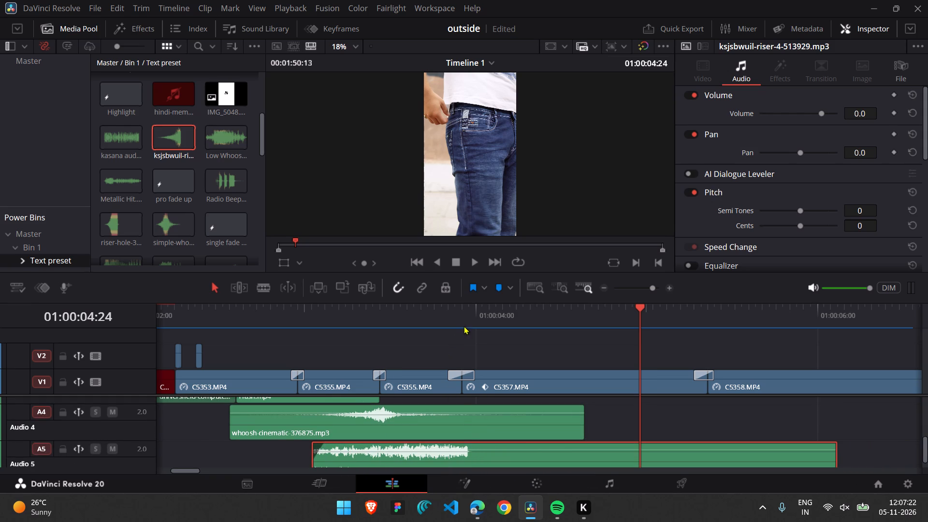
Set the volume of the ksjsbwuil-riser-4 clip on A5 to -5.0.
click(463, 315)
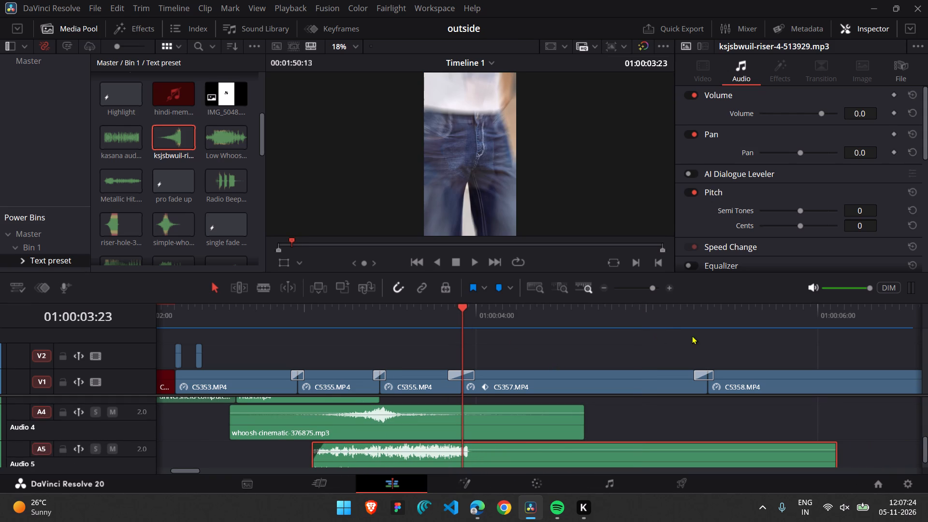
click(670, 314)
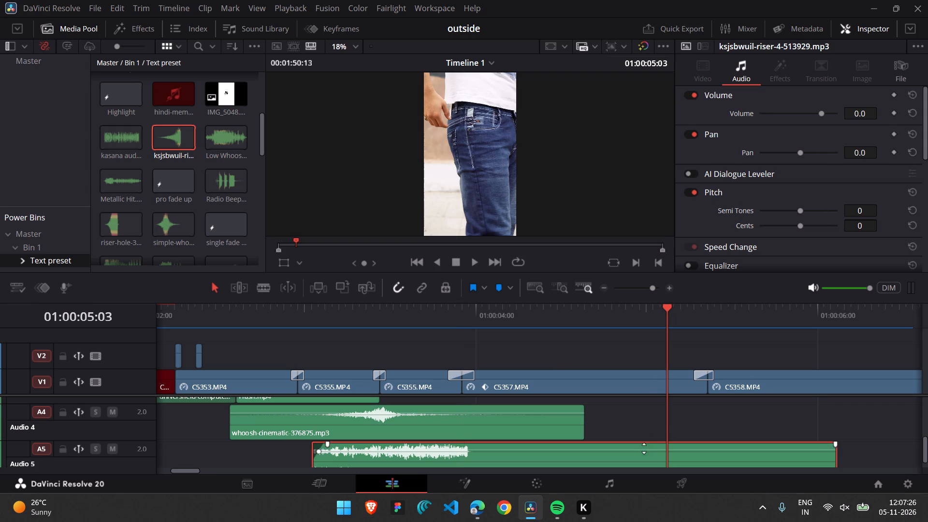
click(855, 116)
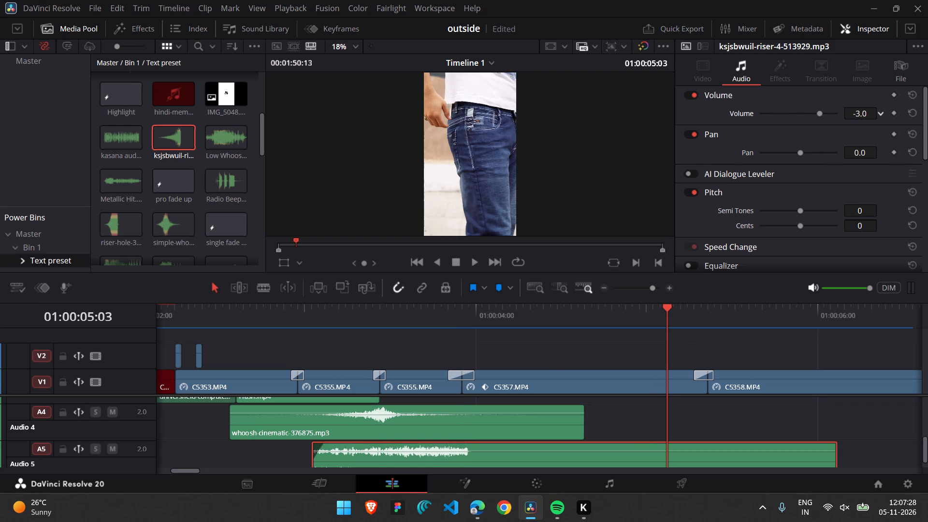
Place the Snap.mp4 sound on A4 at the transition from C5357 into C5358, from about 01:00:05:07, and play it back.
click(690, 306)
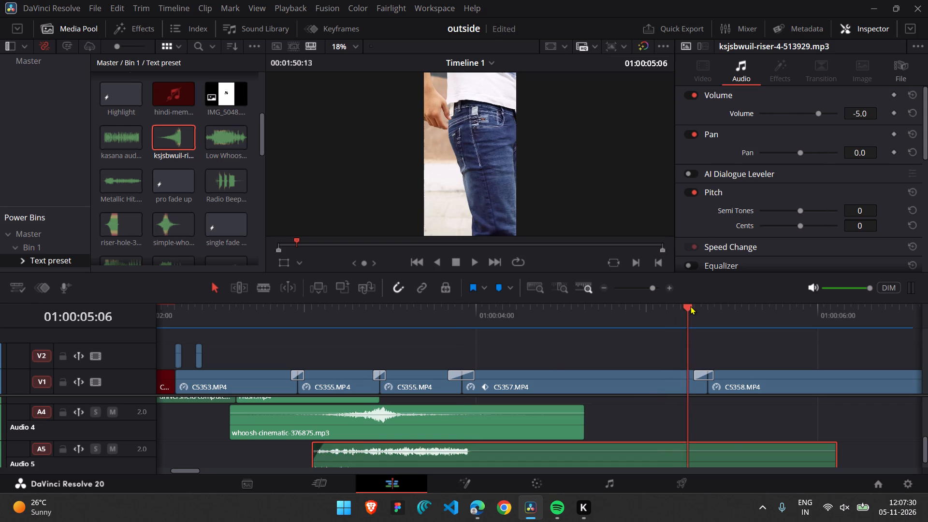
key(space)
key(space)
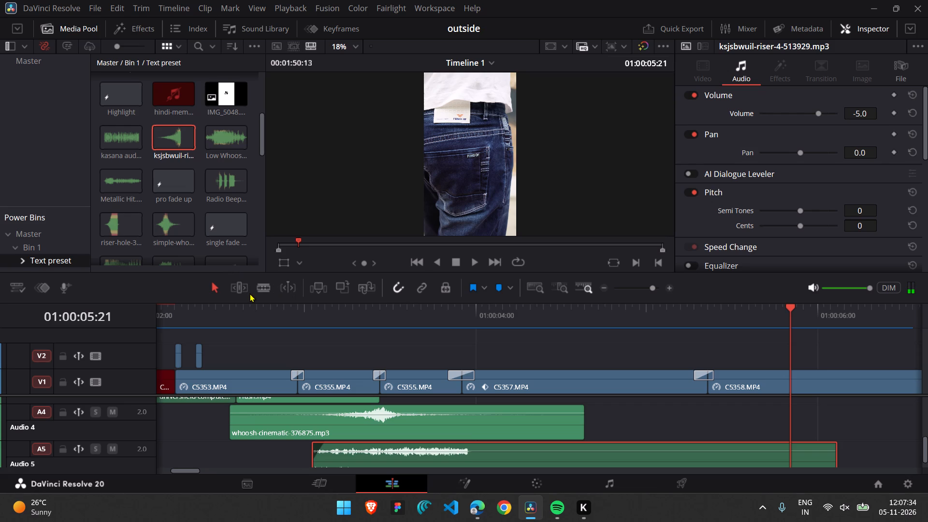
scroll(208, 205, down, 1)
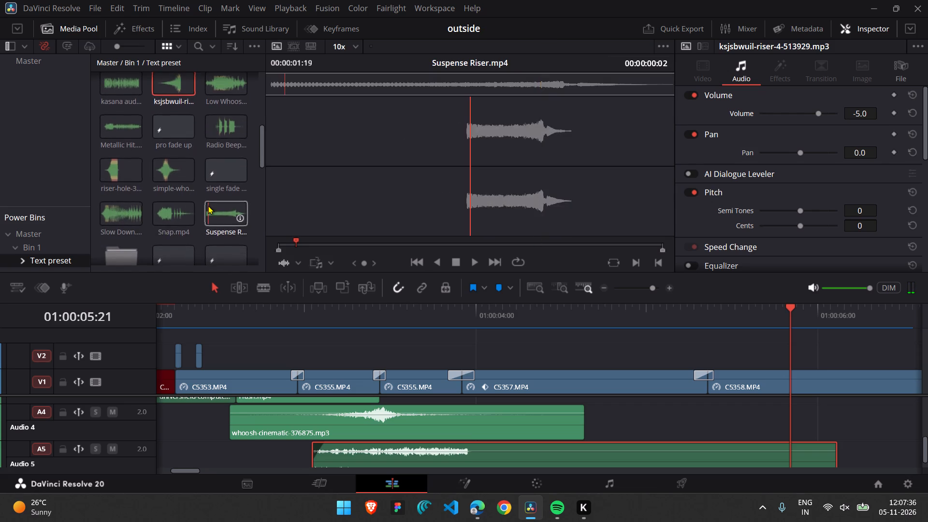
scroll(208, 205, down, 1)
drag(169, 146, 572, 290)
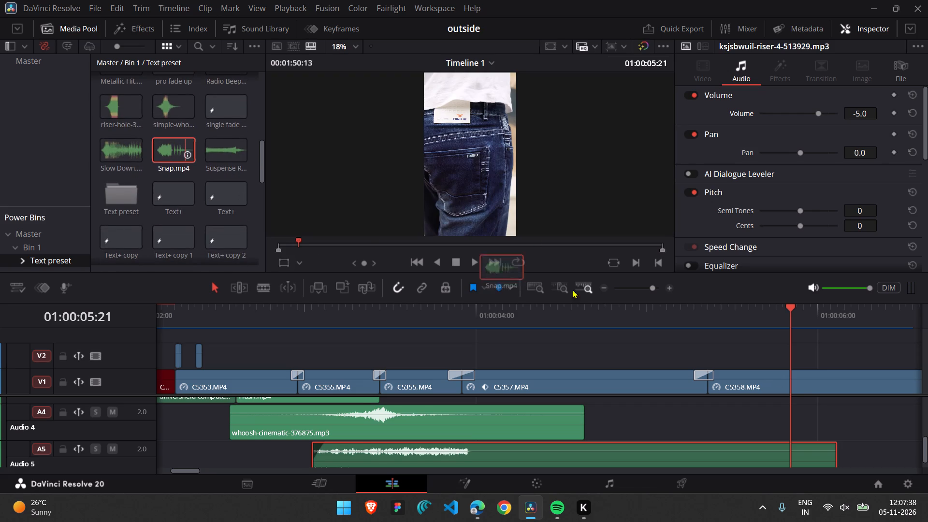
drag(572, 290, 690, 429)
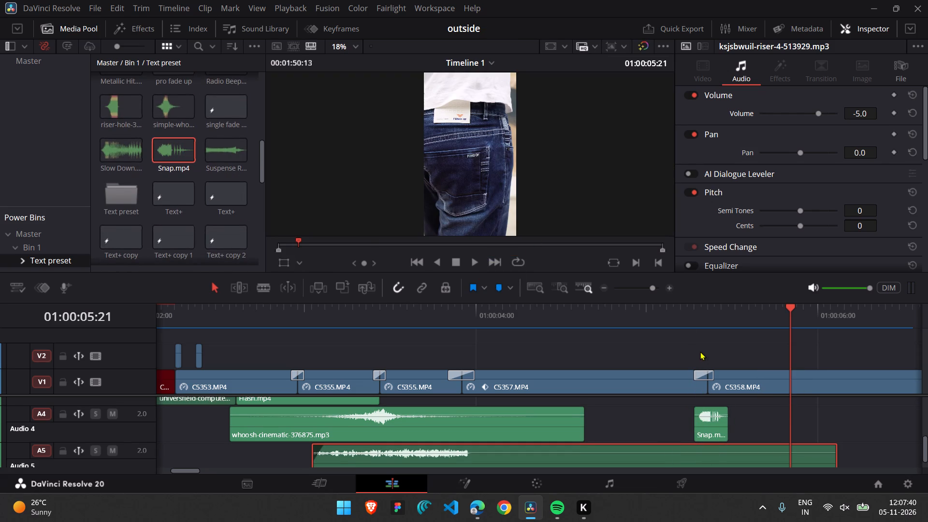
click(691, 312)
key(space)
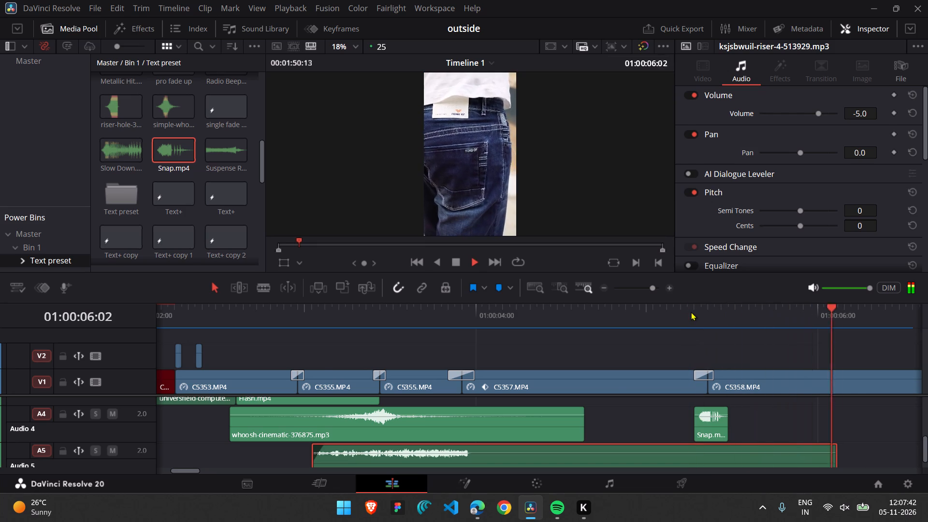
key(space)
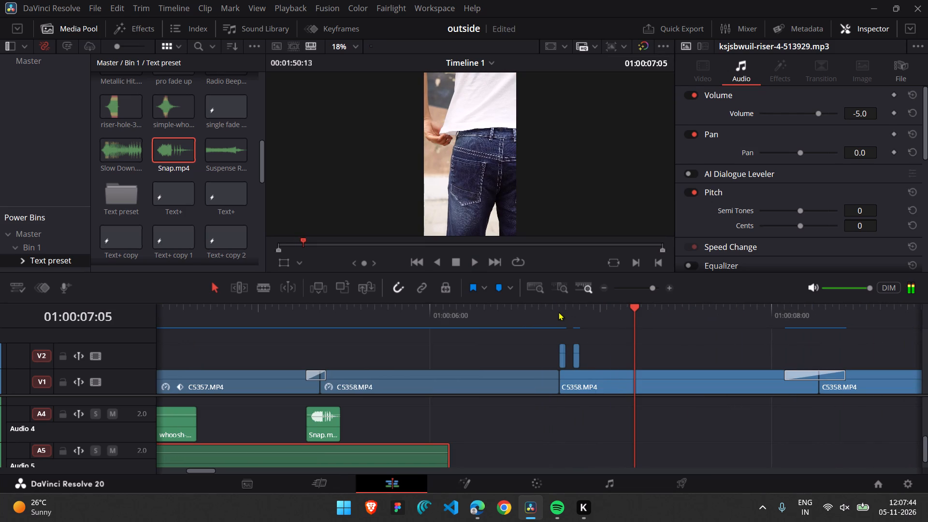
Find the Radio Beep.mp4 sound for the flash at 01:00:06:19 and place it on A4 from about 01:00:06:16.
click(560, 310)
key(space)
key(space)
double_click(560, 310)
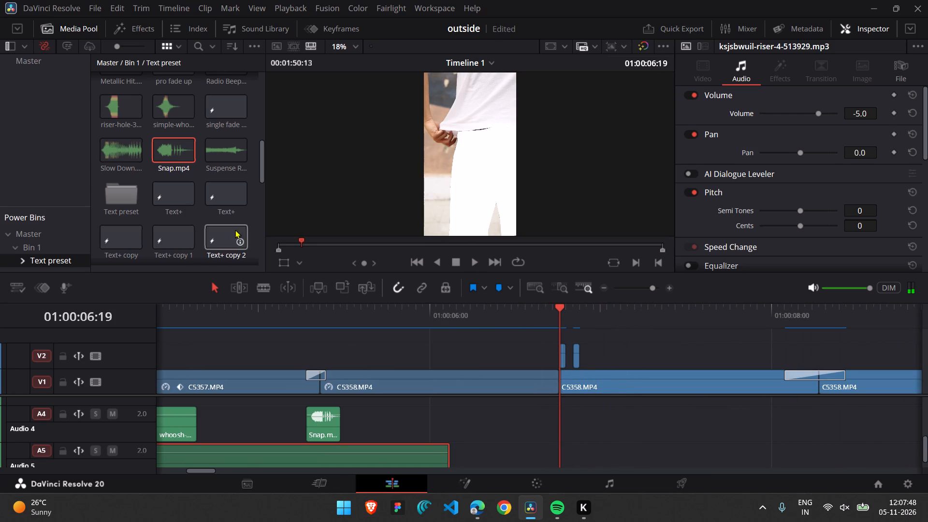
scroll(221, 201, down, 1)
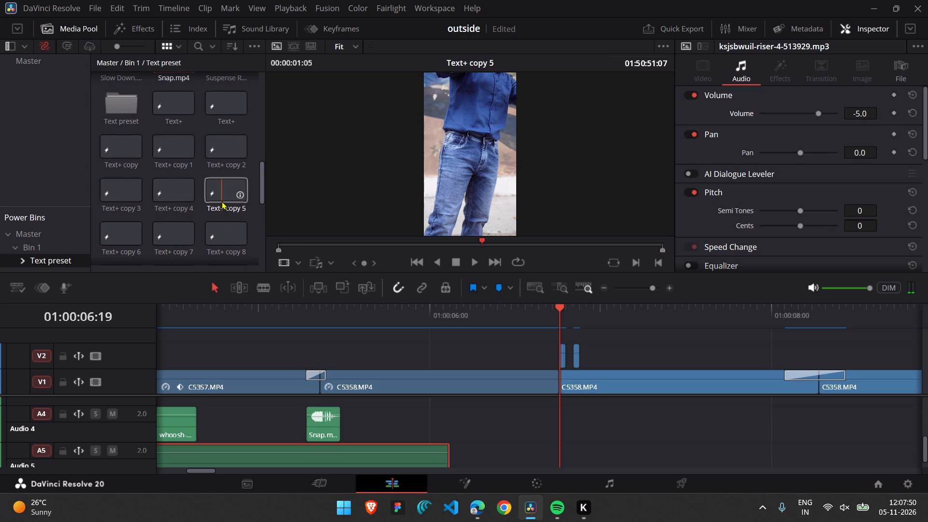
scroll(221, 201, down, 5)
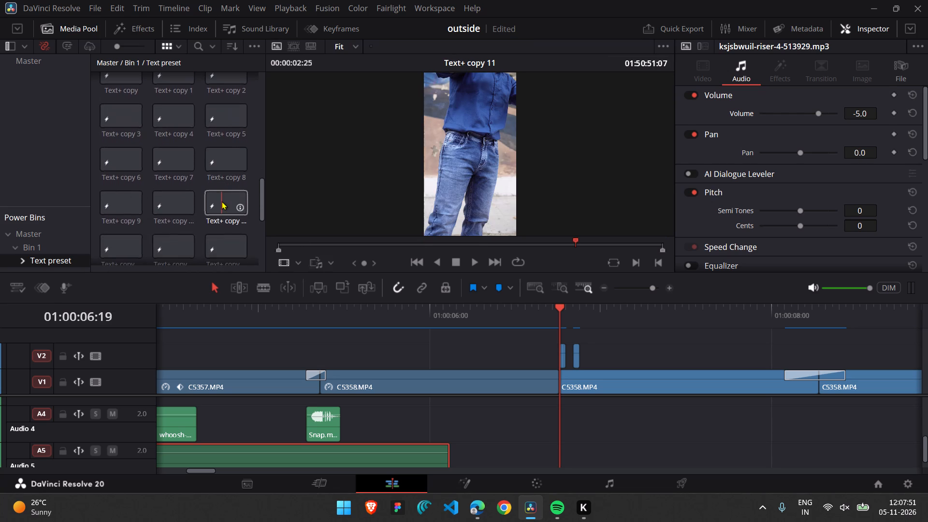
scroll(221, 201, down, 5)
scroll(221, 201, up, 1)
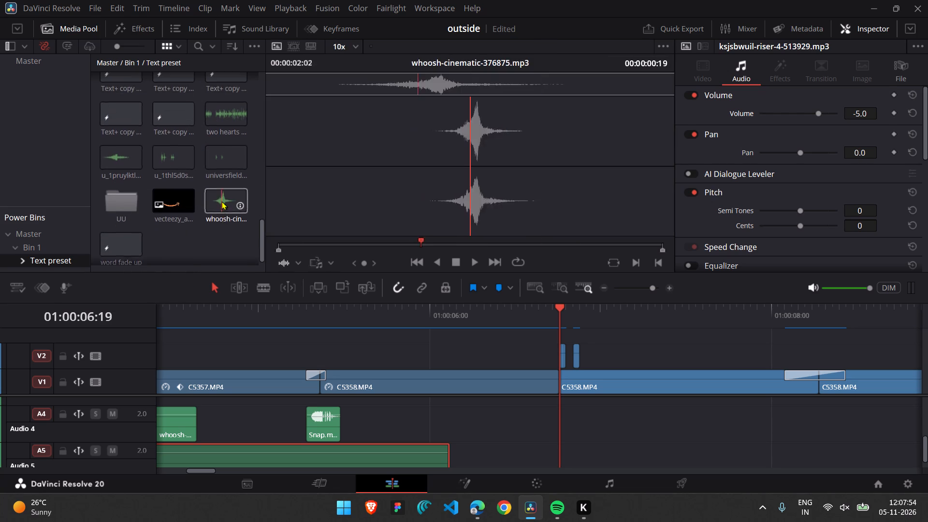
scroll(221, 201, up, 2)
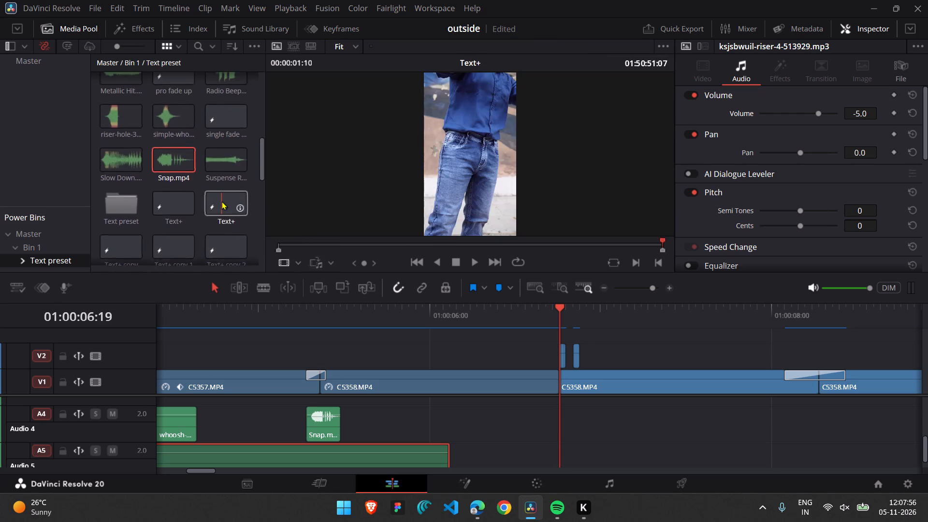
scroll(221, 201, up, 2)
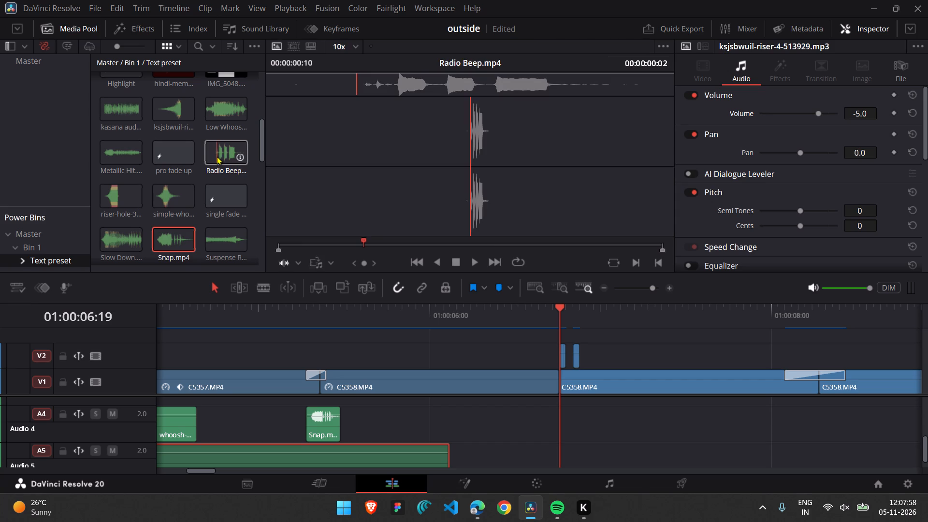
drag(217, 156, 551, 421)
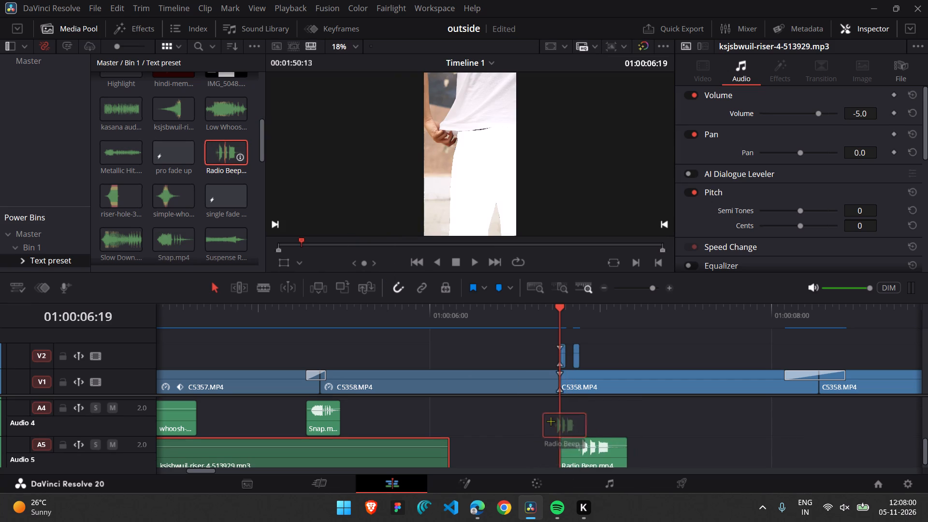
drag(551, 421, 534, 410)
Place the Flash.mp4 sound on A4 from about 01:00:09:08 for the white flash transition into C5351 at 01:00:09:17.
scroll(599, 404, left, 1)
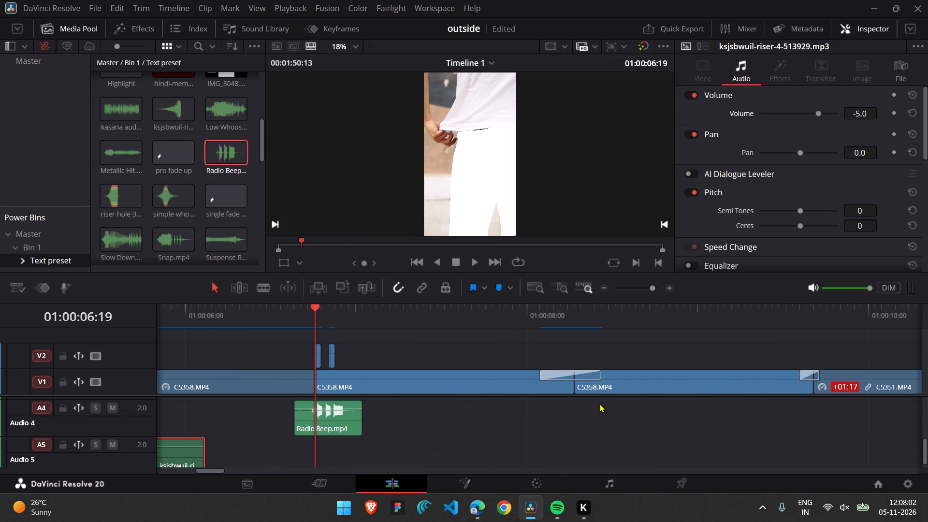
scroll(599, 404, left, 1)
click(512, 317)
key(space)
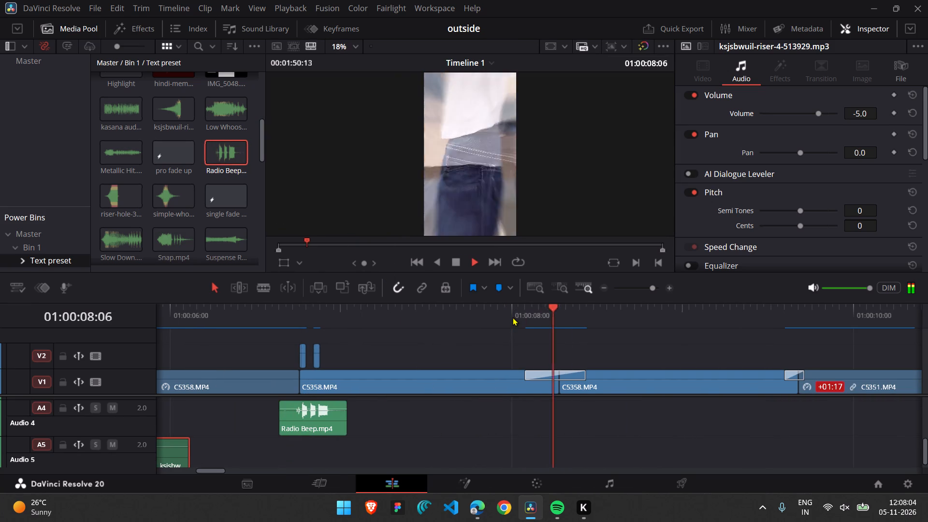
key(space)
double_click(512, 317)
key(space)
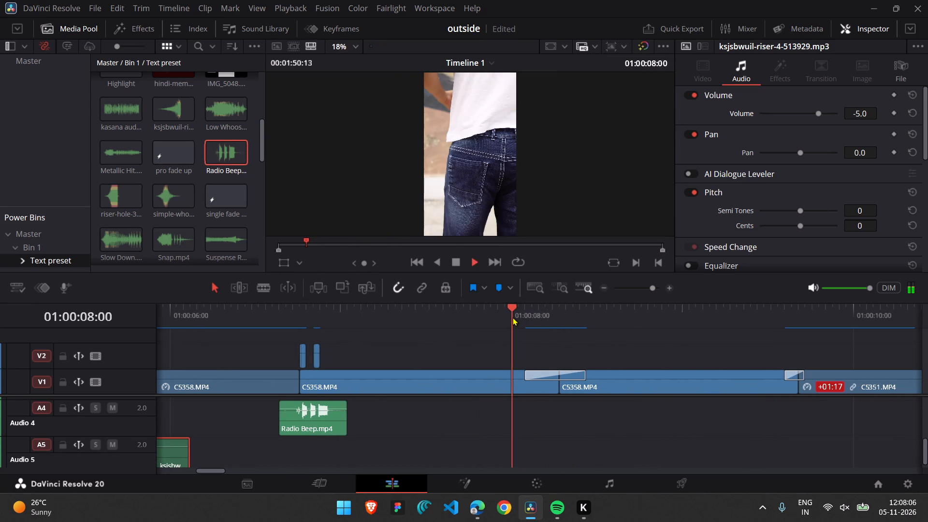
key(space)
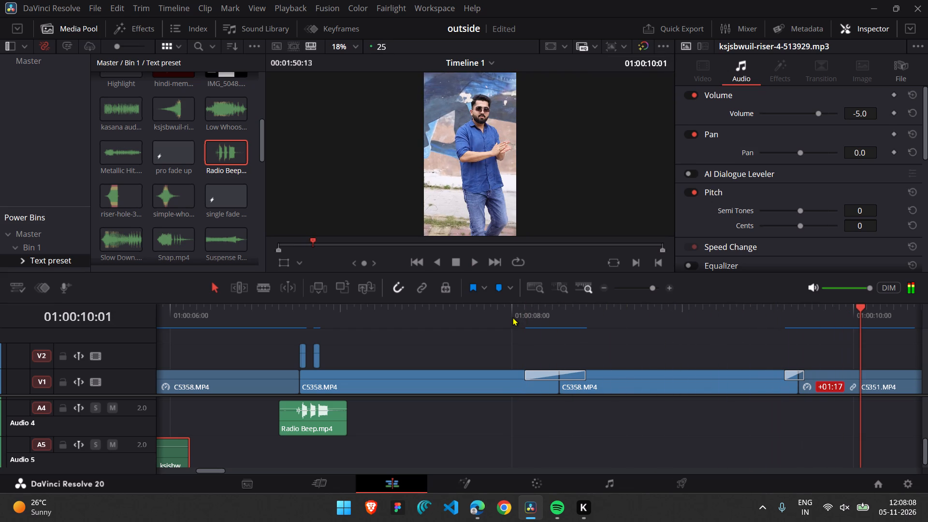
click(796, 312)
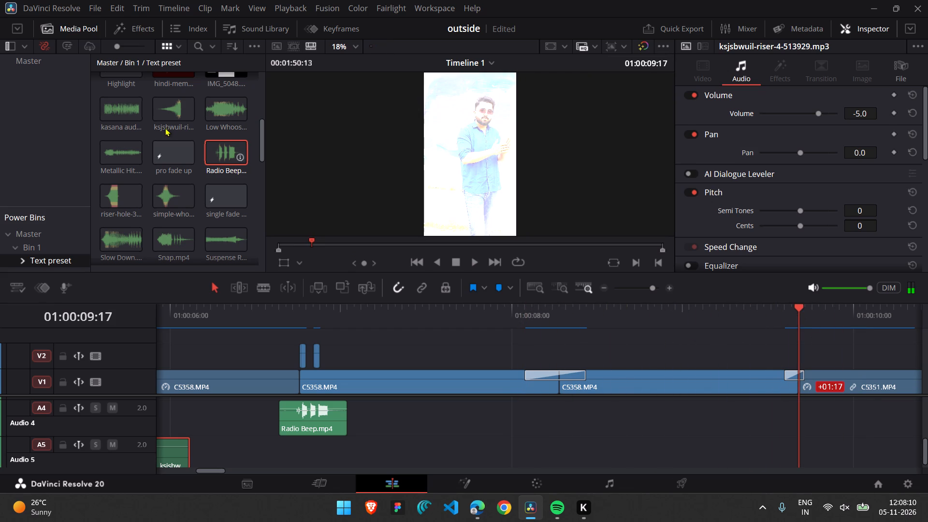
scroll(167, 119, up, 1)
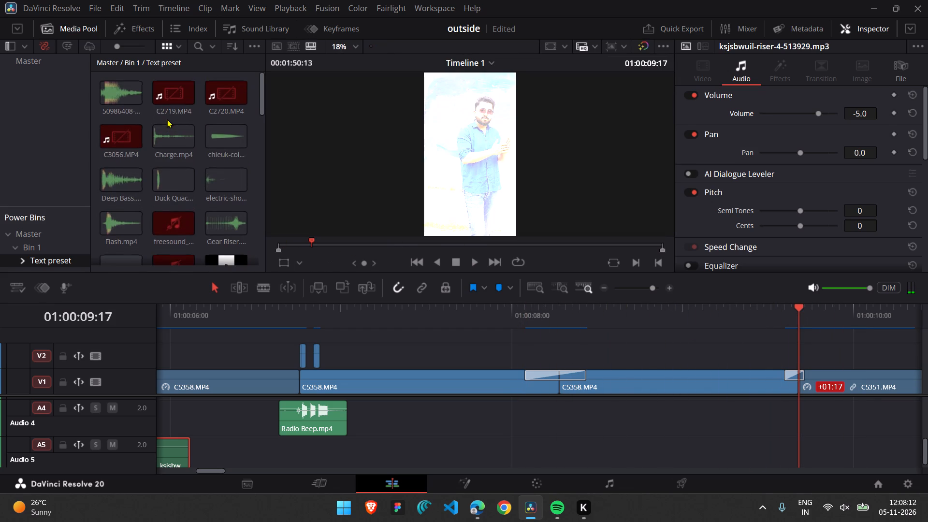
scroll(167, 119, up, 1)
click(168, 141)
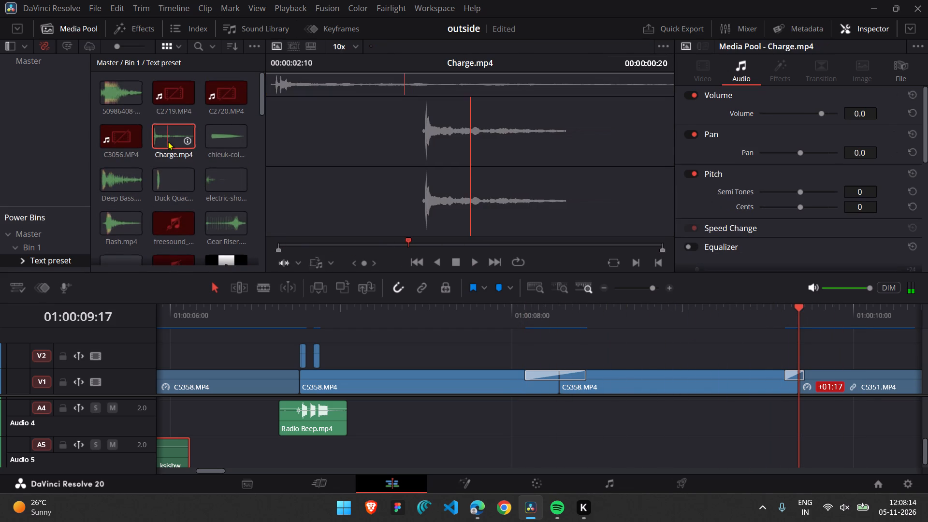
drag(114, 234, 727, 415)
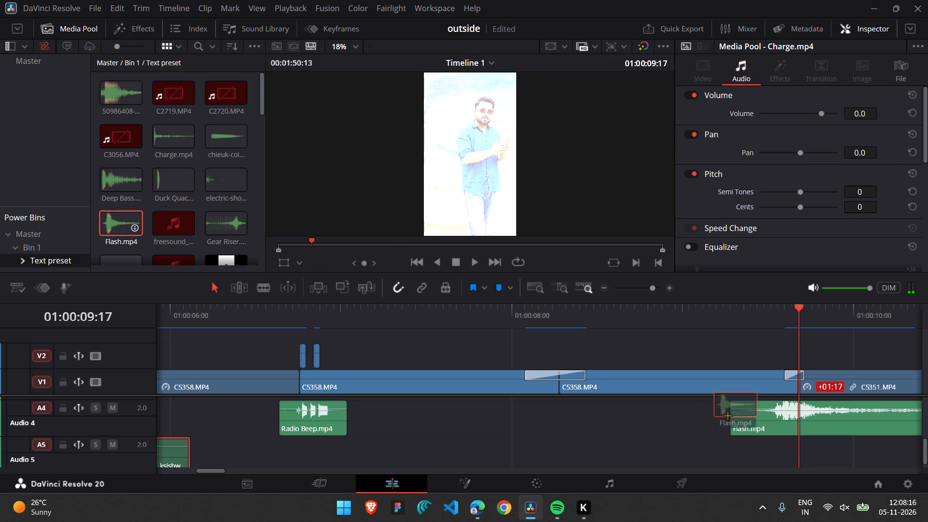
drag(727, 415, 733, 413)
Place the whoosh-cinematic-376875.mp3 sound on A5 from about 01:00:09:16, peaking at the blur transition from C5351 into C5347.
scroll(752, 372, left, 1)
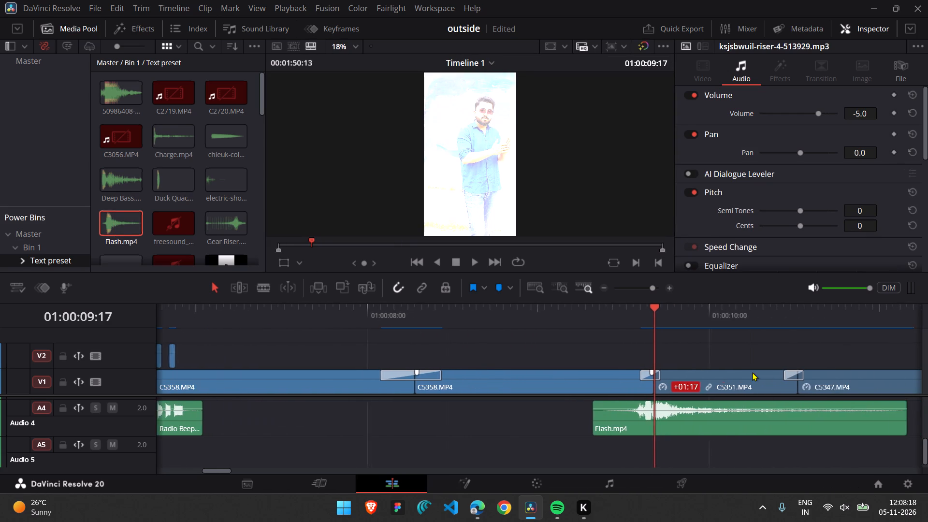
scroll(752, 372, left, 1)
click(678, 311)
key(space)
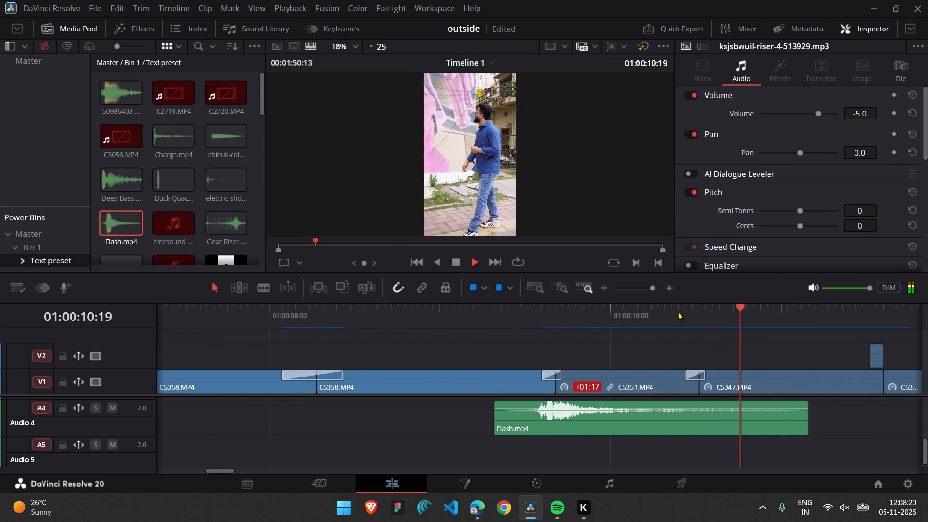
key(space)
click(692, 315)
scroll(222, 229, down, 2)
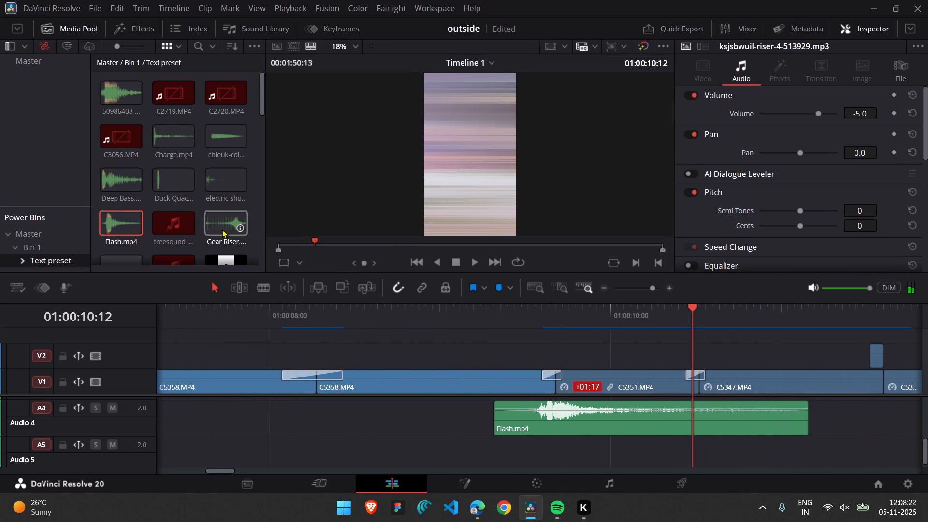
scroll(222, 229, down, 8)
drag(216, 197, 583, 481)
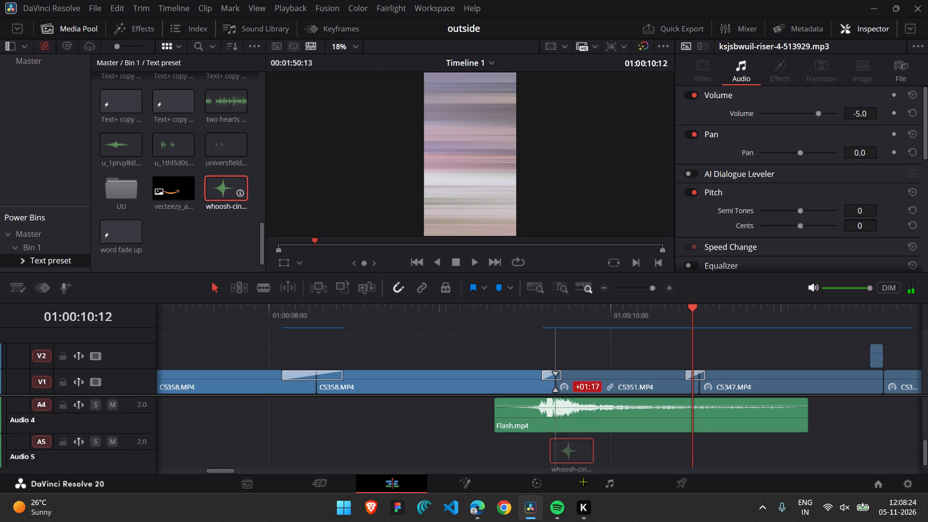
drag(583, 481, 556, 438)
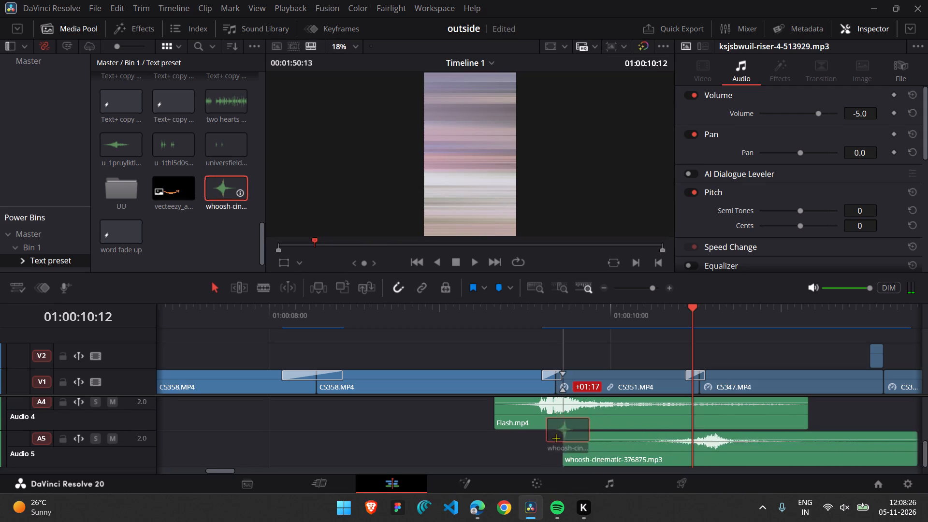
drag(556, 438, 549, 434)
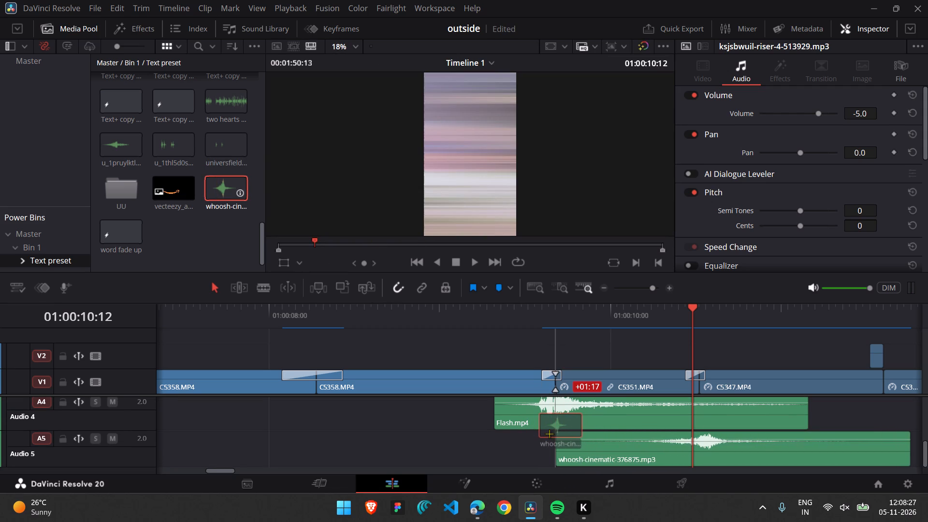
drag(549, 434, 547, 434)
Play through the following cuts and place the Flash.mp4 sound on A4 from about 01:00:14:02 for the effect at 01:00:14:09.
scroll(681, 448, left, 1)
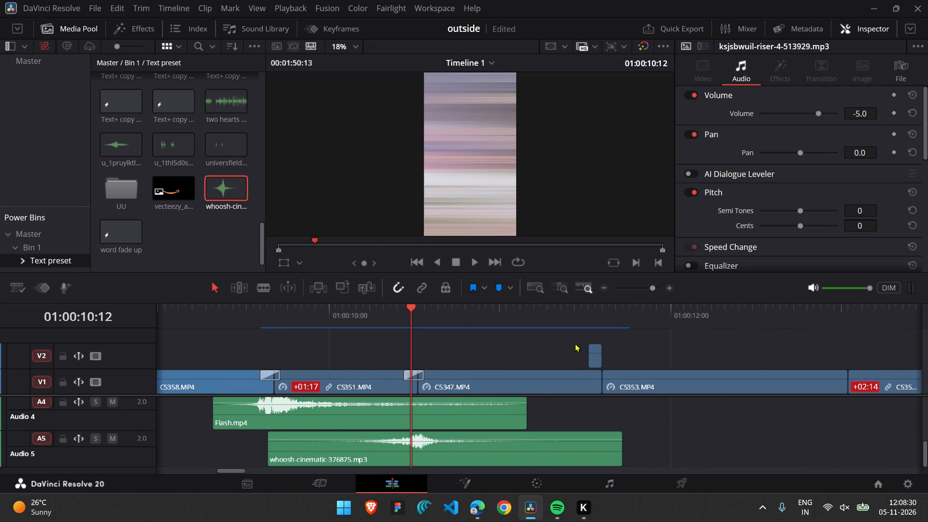
click(591, 307)
key(space)
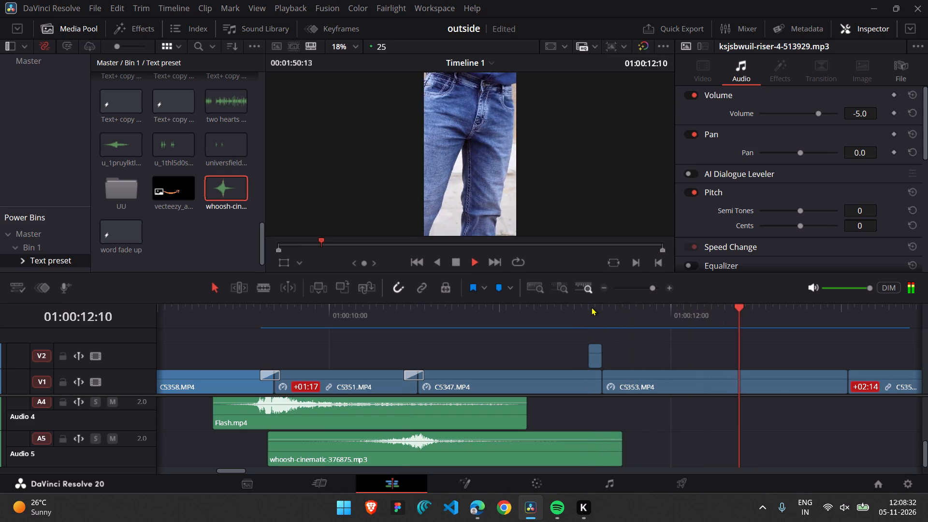
key(space)
key(space)
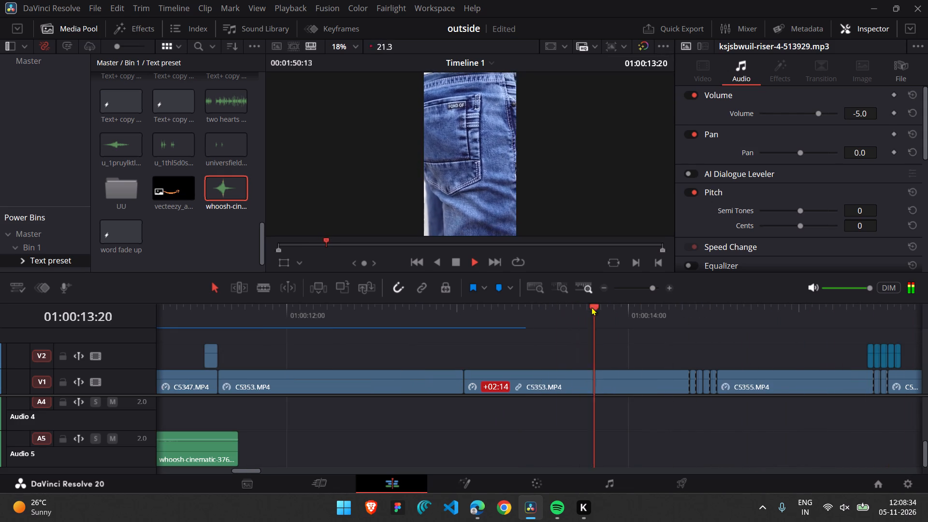
key(space)
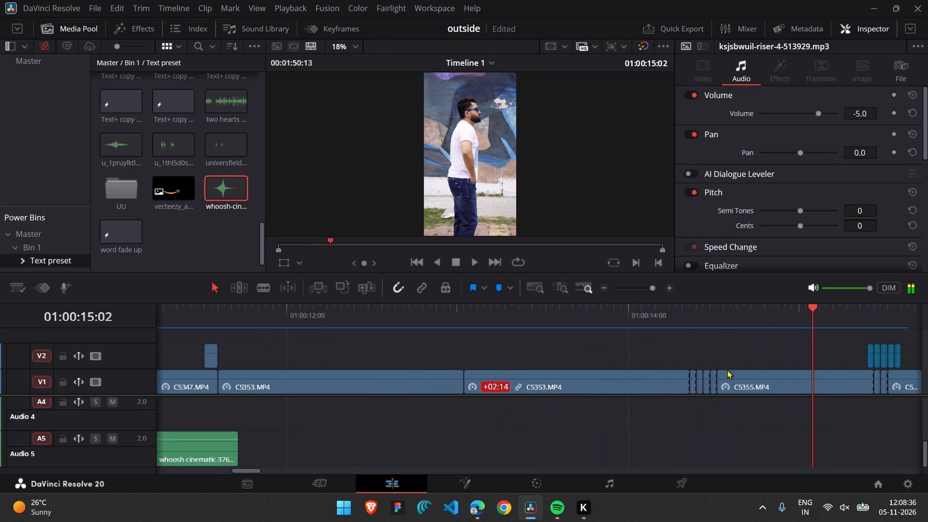
click(693, 311)
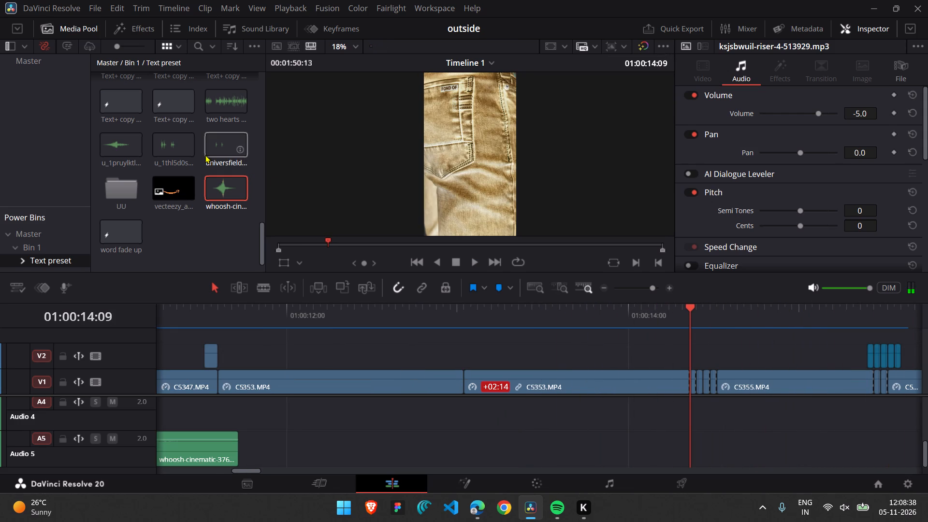
scroll(204, 154, up, 7)
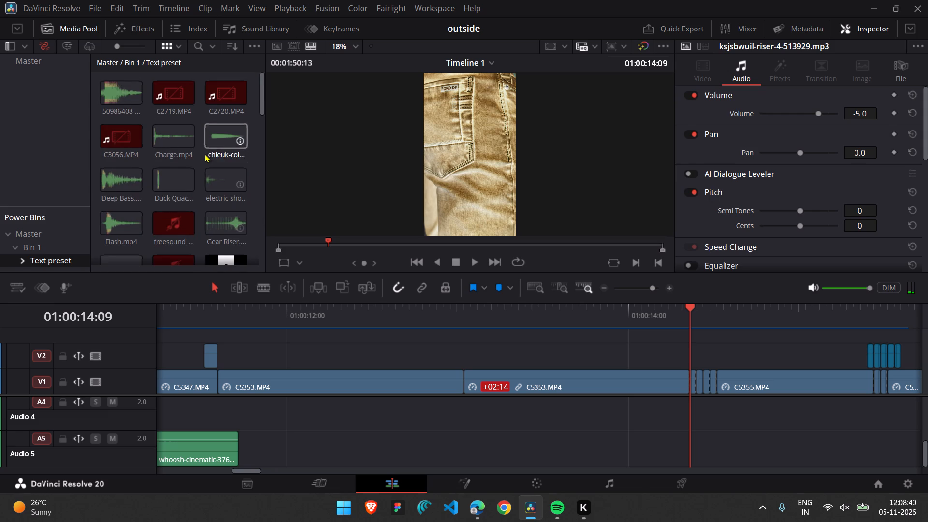
drag(115, 229, 674, 441)
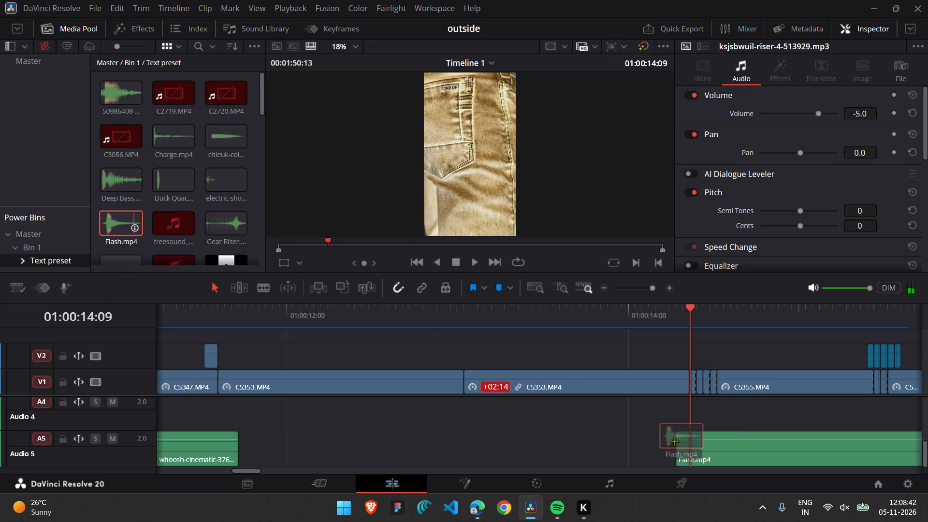
drag(674, 441, 638, 414)
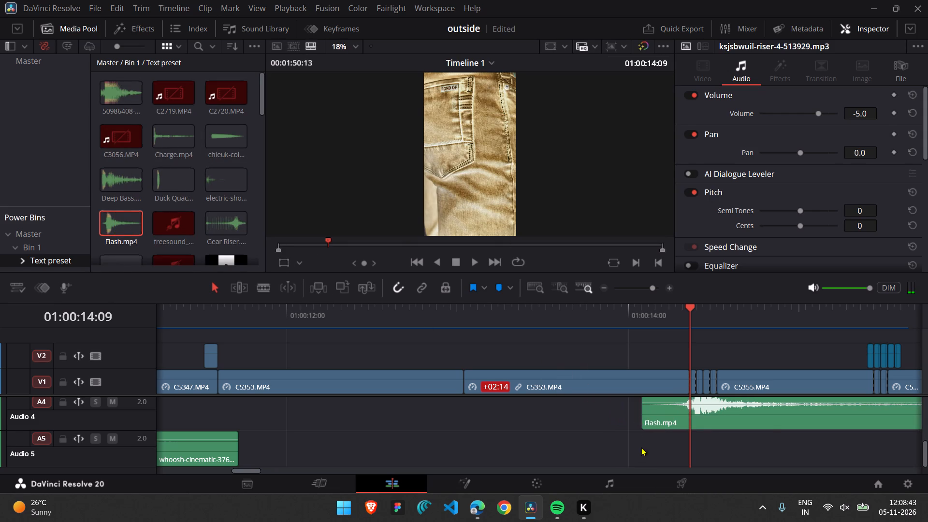
Place the electric-shock-334777.mp3 sound on A5 from about 01:00:15:10, under the group of short V2 clips before C5356.
scroll(641, 447, left, 1)
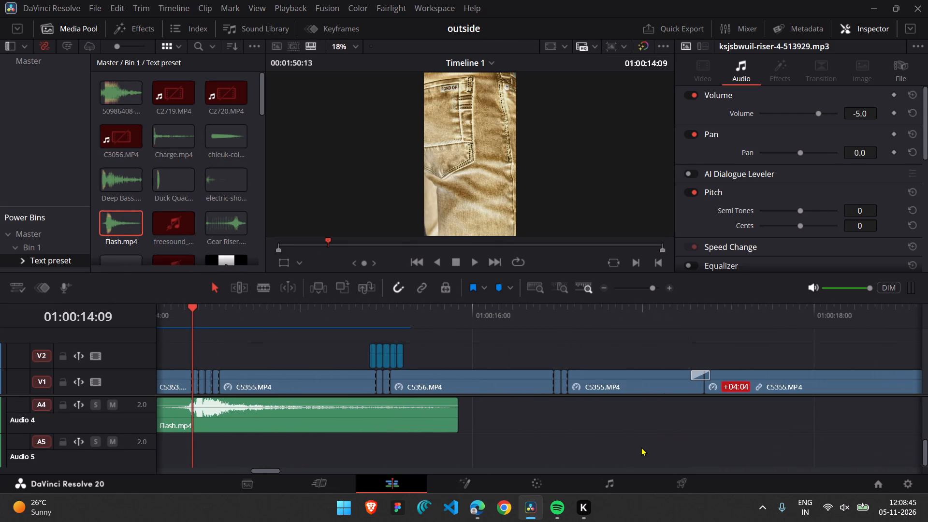
click(542, 314)
key(space)
key(space)
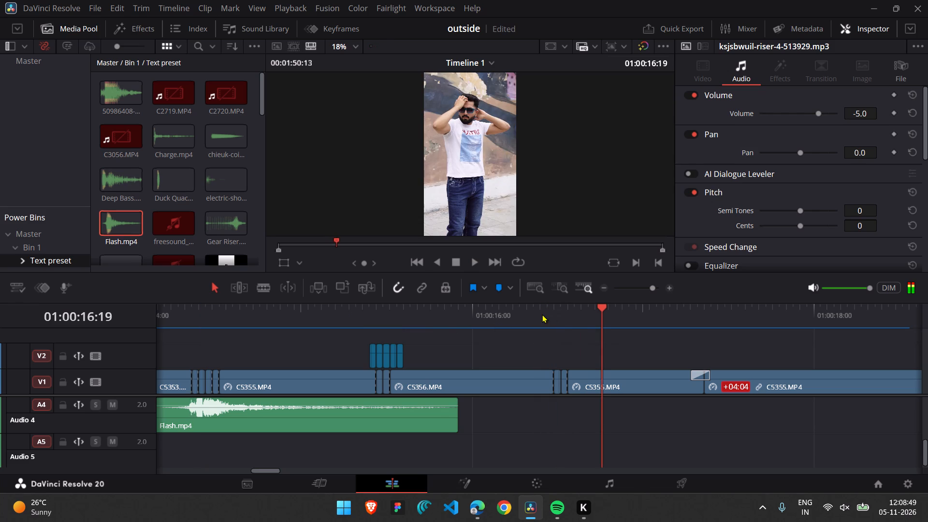
click(538, 316)
key(space)
key(space)
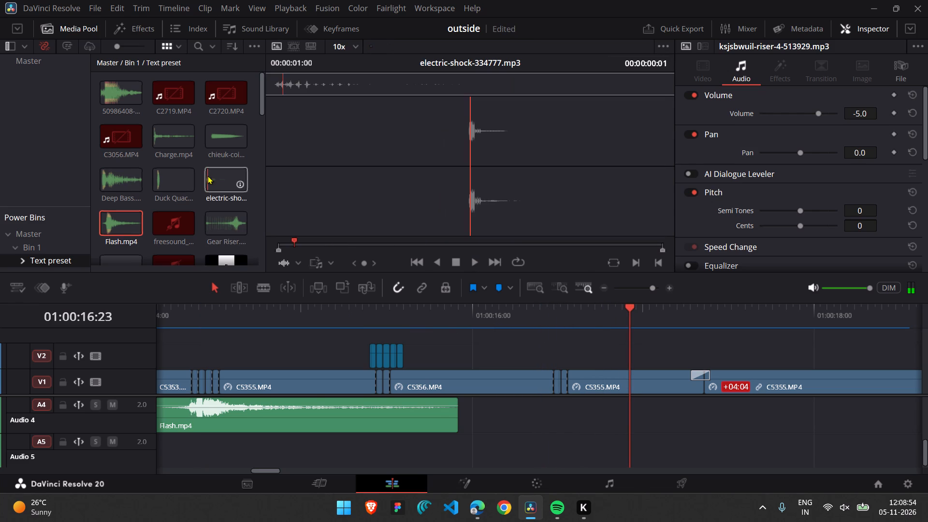
drag(207, 175, 372, 443)
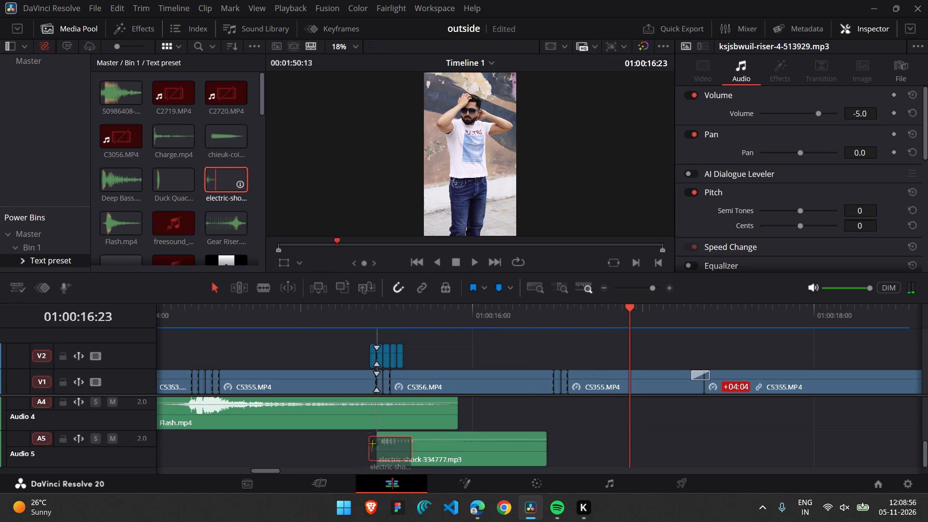
drag(372, 443, 364, 439)
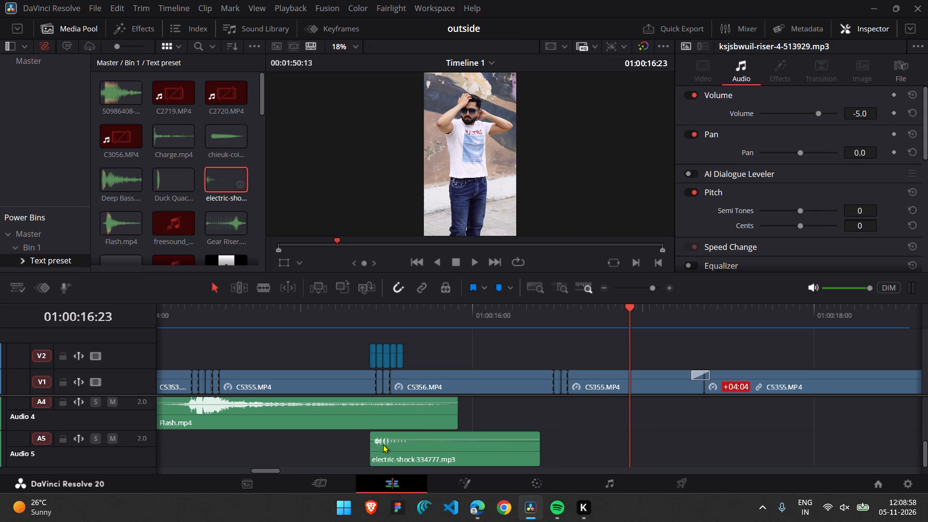
Set the volume of the electric-shock-334777 clip on A5 to 11.0.
click(398, 448)
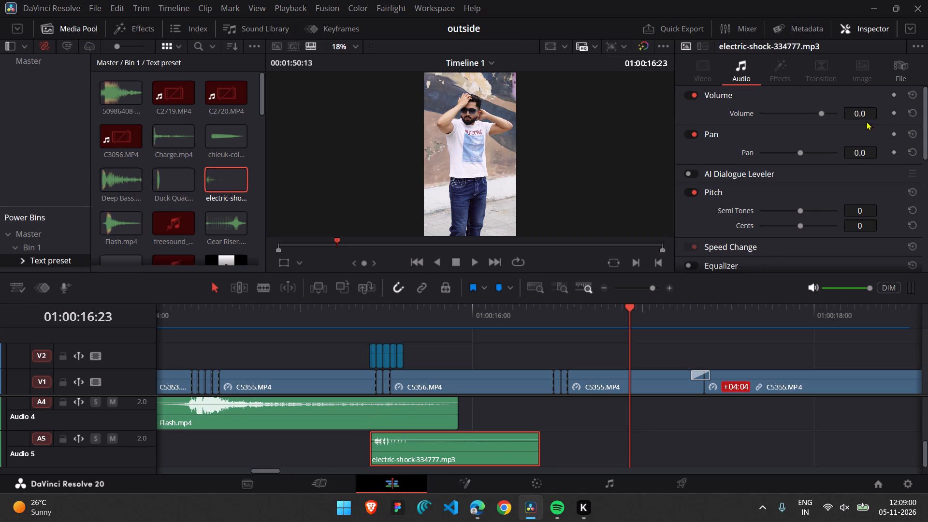
drag(859, 117, 864, 116)
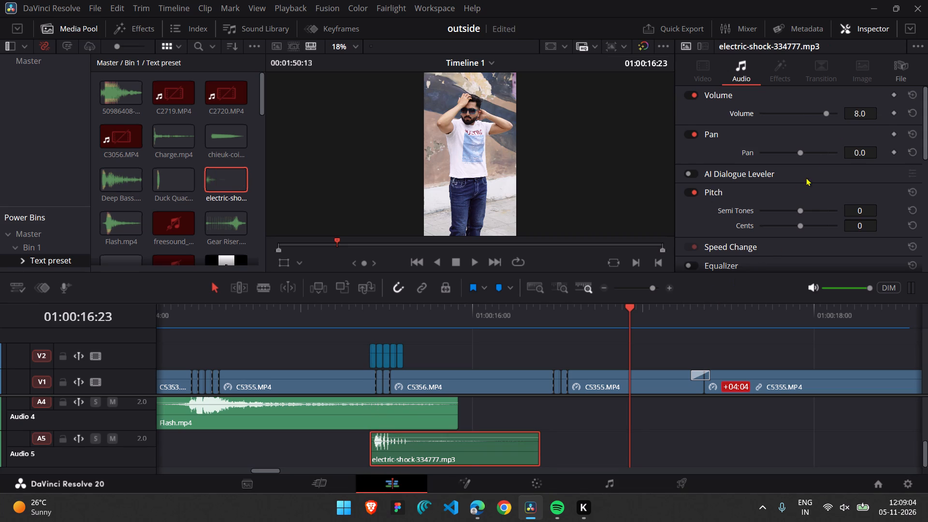
click(860, 109)
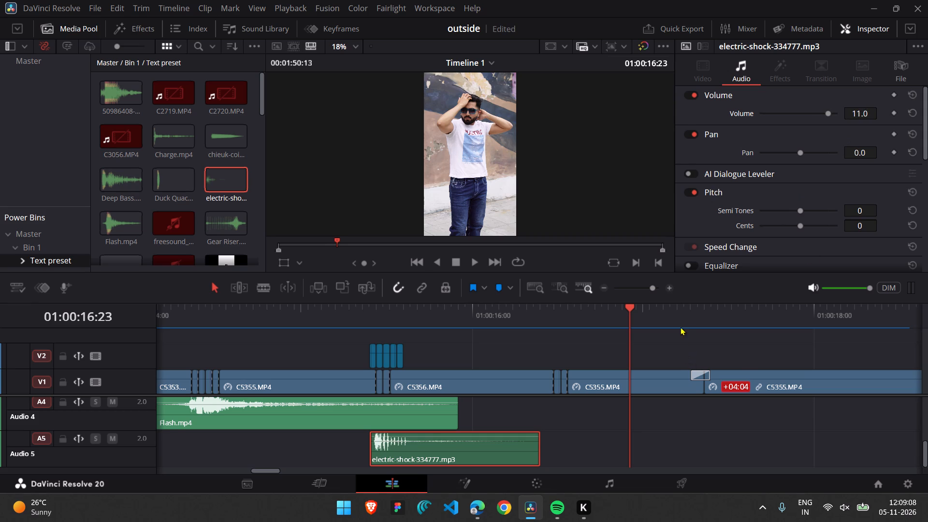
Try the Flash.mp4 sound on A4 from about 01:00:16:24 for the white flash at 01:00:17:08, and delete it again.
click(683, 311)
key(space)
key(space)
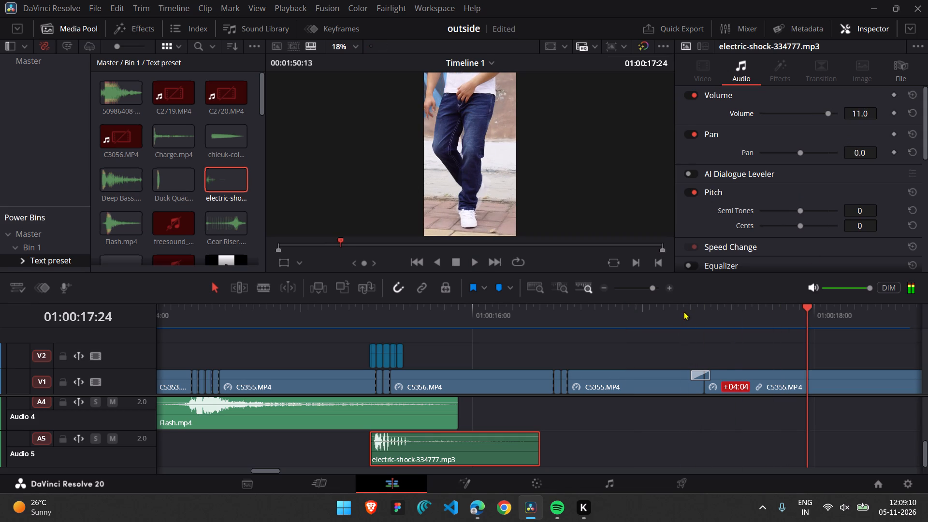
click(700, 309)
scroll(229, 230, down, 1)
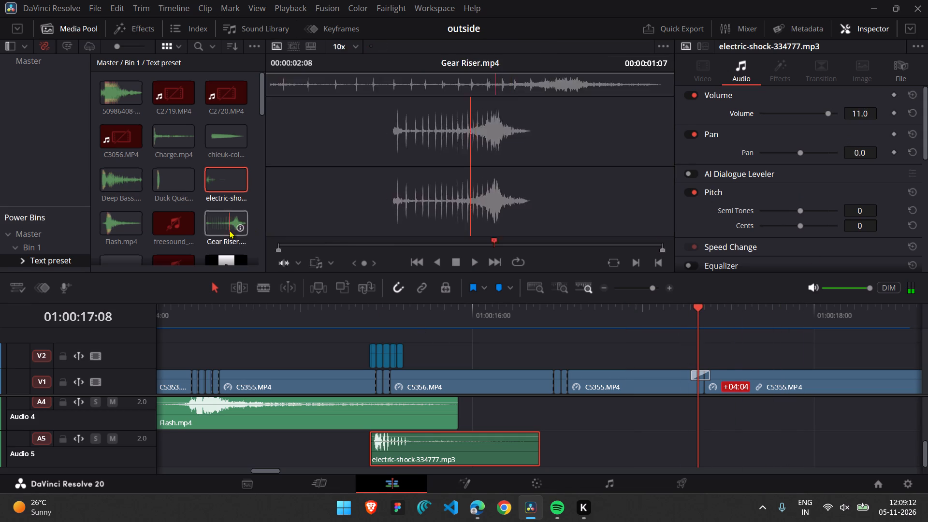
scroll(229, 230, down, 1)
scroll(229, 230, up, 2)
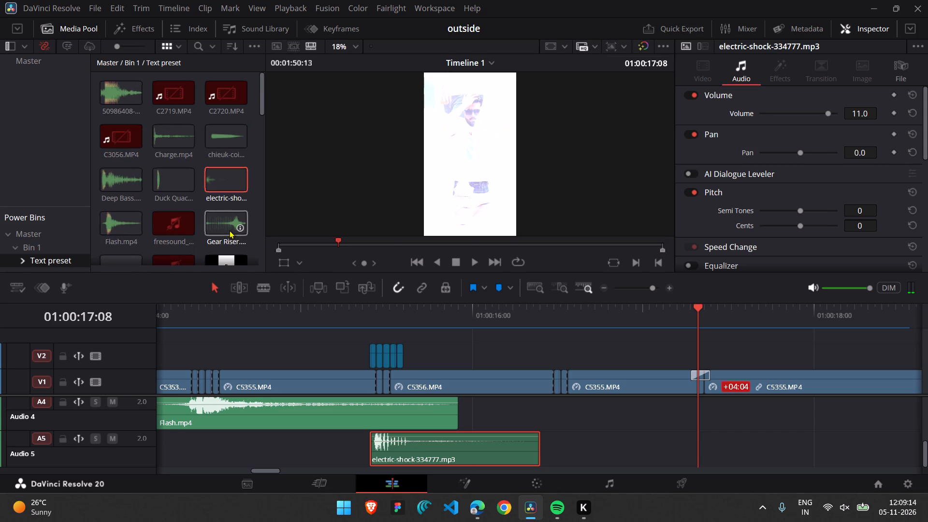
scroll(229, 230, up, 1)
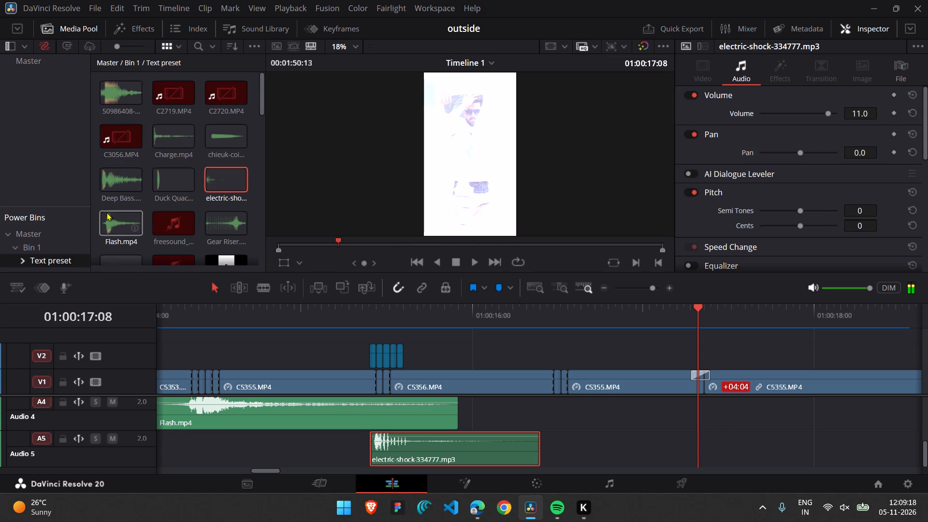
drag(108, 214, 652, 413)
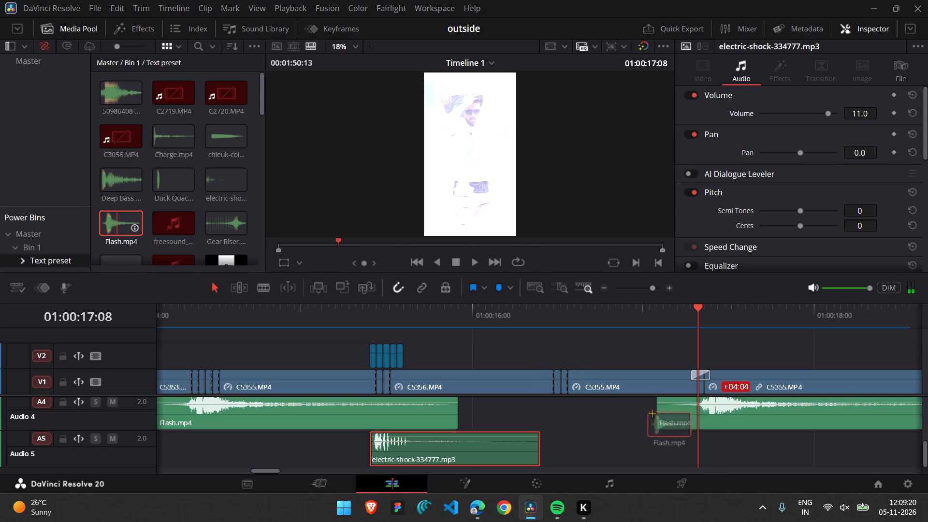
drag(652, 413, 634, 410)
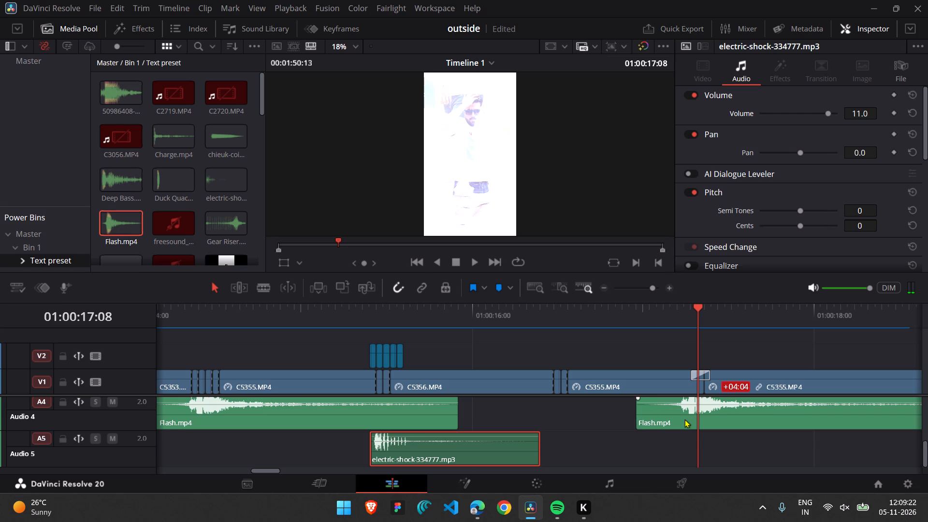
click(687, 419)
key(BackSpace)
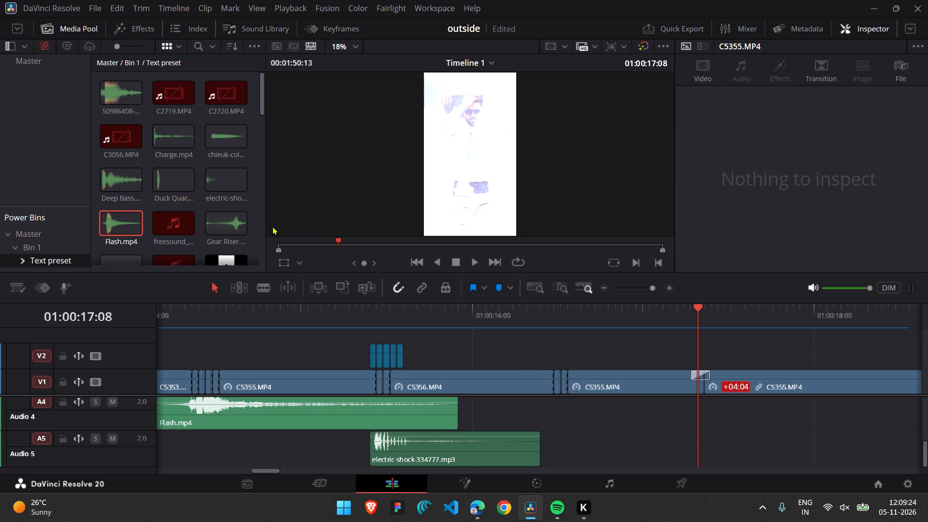
Place the electric-shock-334777.mp3 sound on A4 from 01:00:19:05, at the start of the transition from C5355 into C5348.
scroll(523, 383, left, 1)
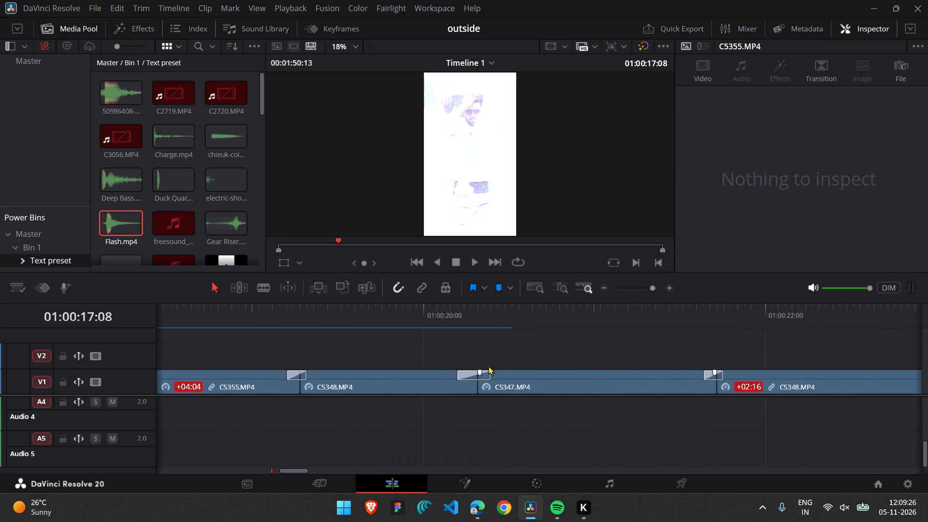
click(266, 324)
key(space)
key(space)
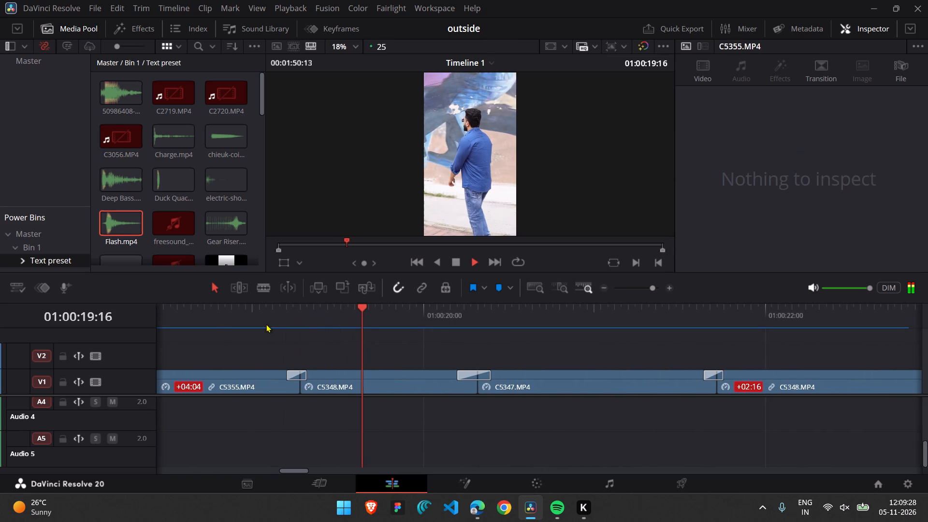
click(290, 323)
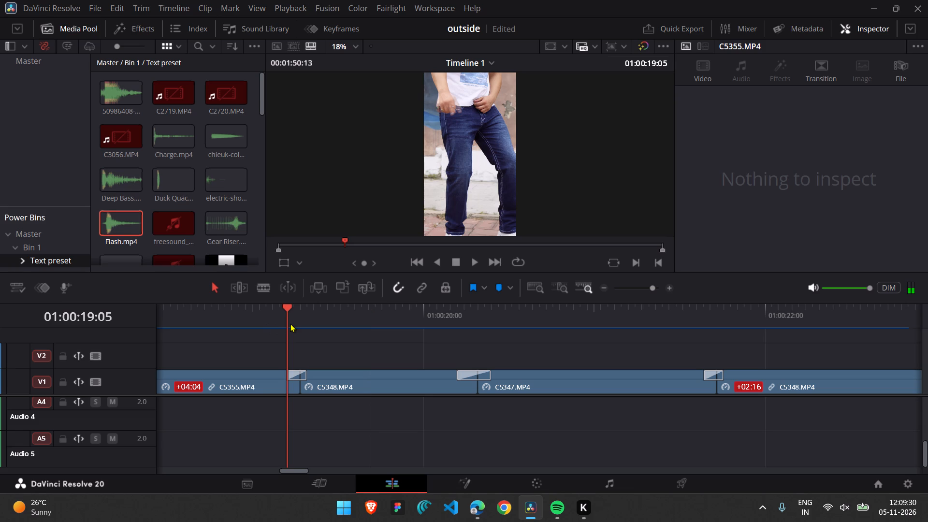
scroll(188, 185, down, 1)
drag(225, 111, 285, 409)
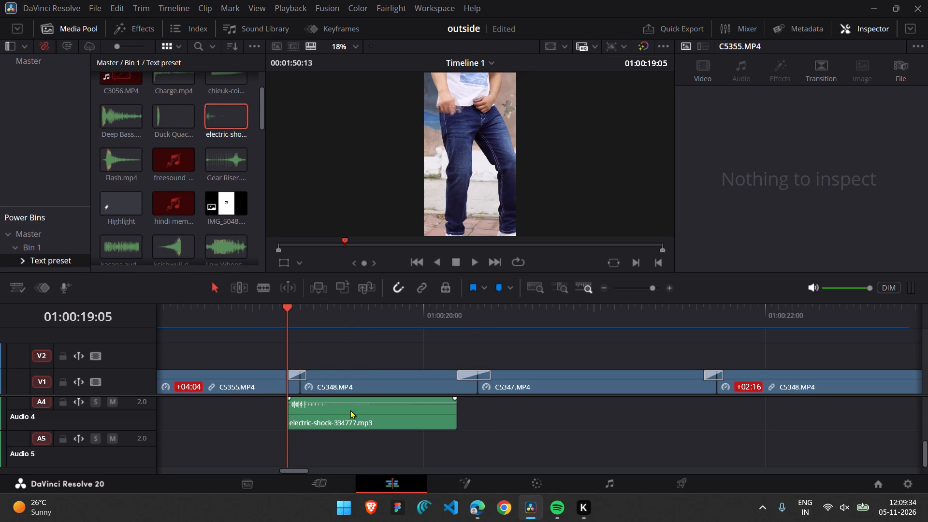
Set the volume of the electric-shock-334777 clip on A4 to 9.0.
click(350, 410)
drag(859, 112, 860, 112)
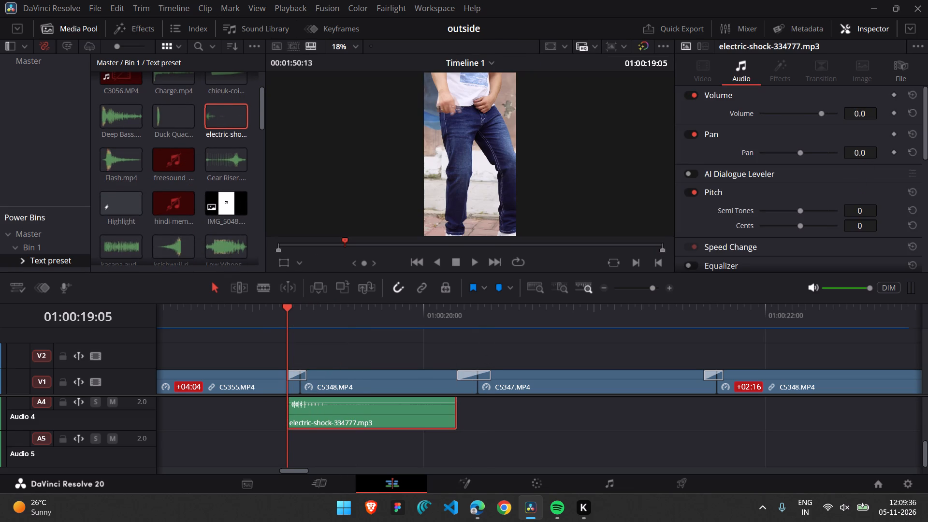
drag(860, 112, 865, 112)
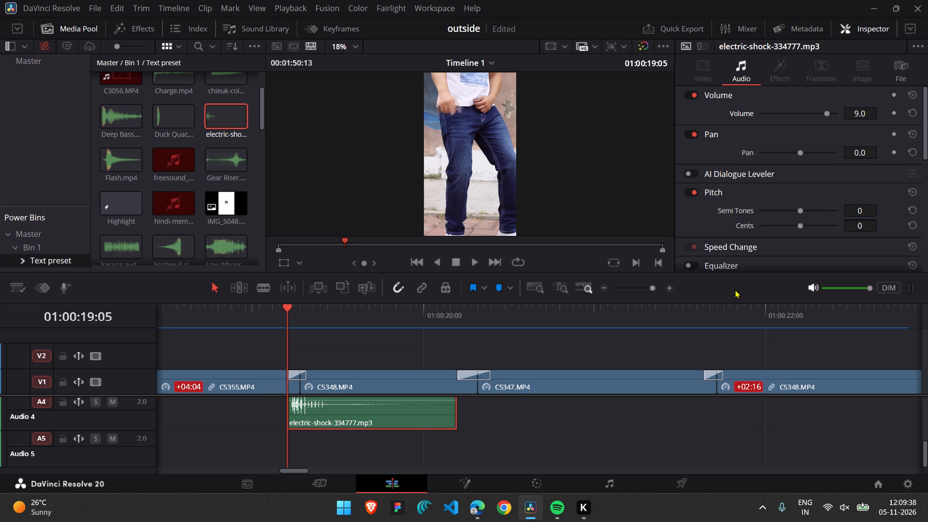
Place the whoosh-cinematic-376875.mp3 sound on A4 with its peak at 01:00:21:17, on the transition from C5347 into C5348.
click(717, 303)
click(713, 317)
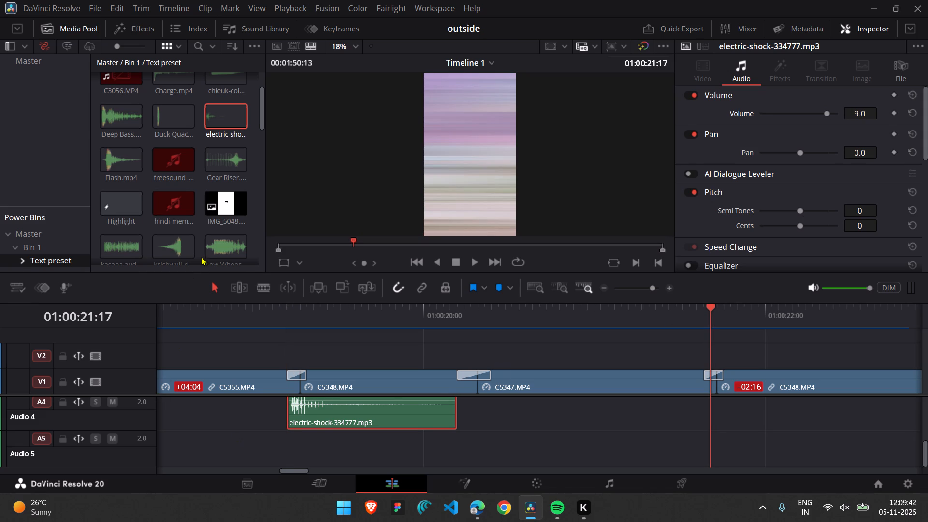
scroll(201, 257, down, 1)
scroll(221, 195, down, 1)
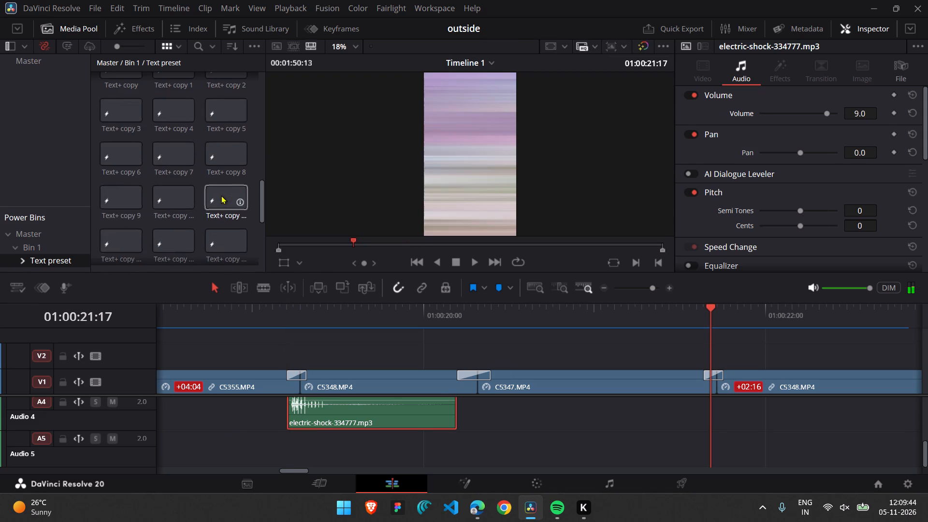
scroll(220, 251, down, 3)
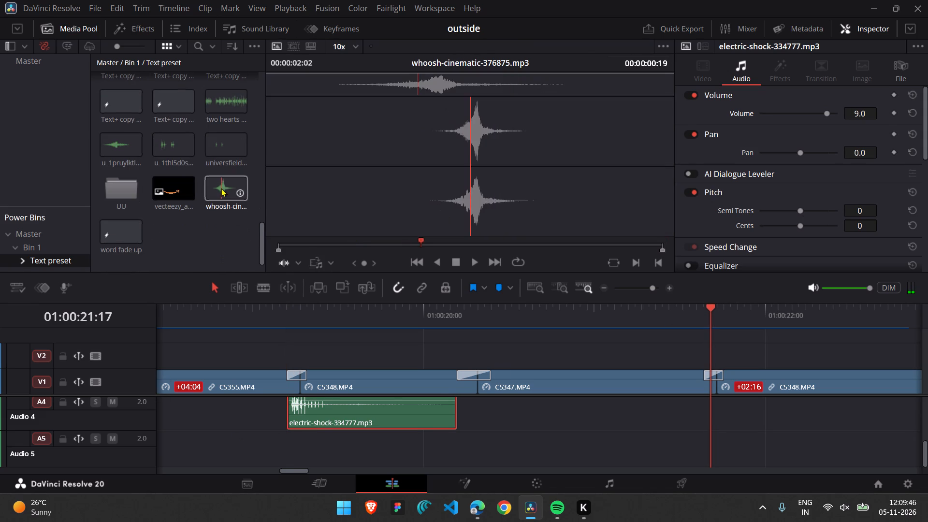
drag(221, 188, 615, 408)
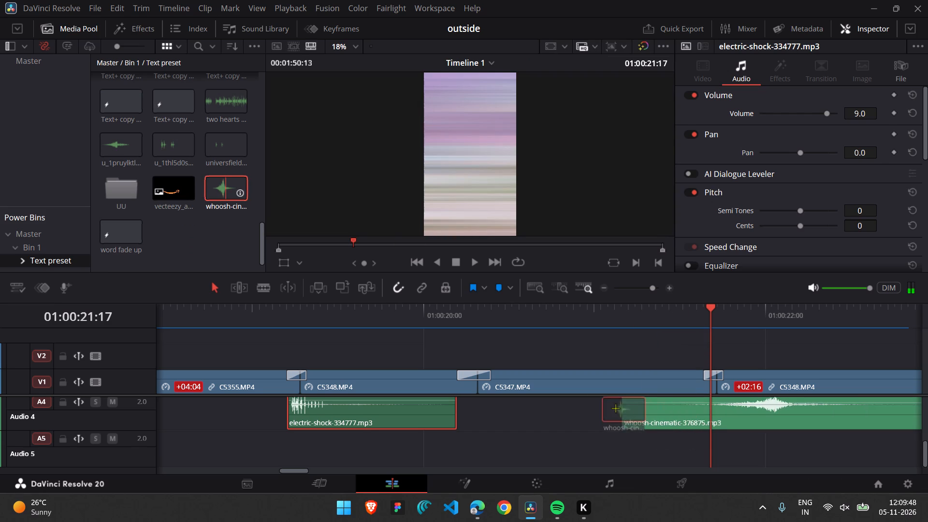
drag(615, 408, 562, 420)
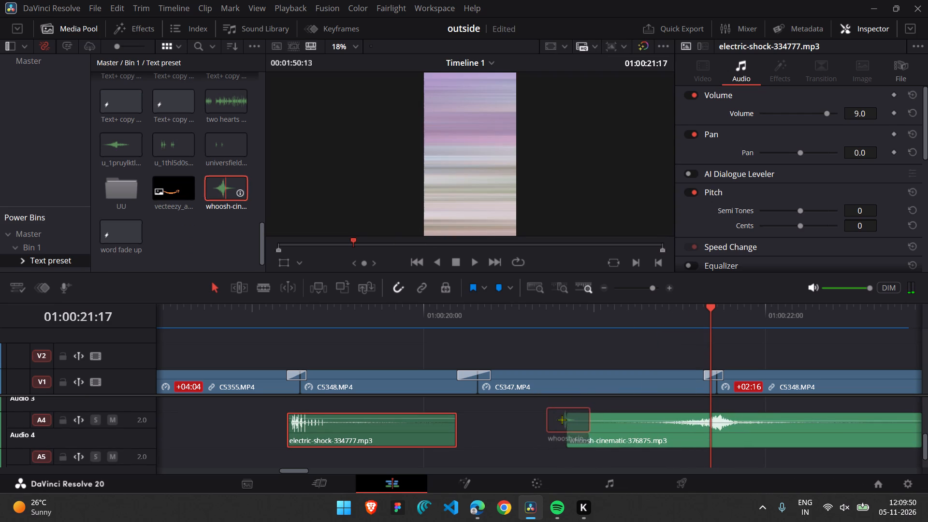
drag(562, 420, 565, 418)
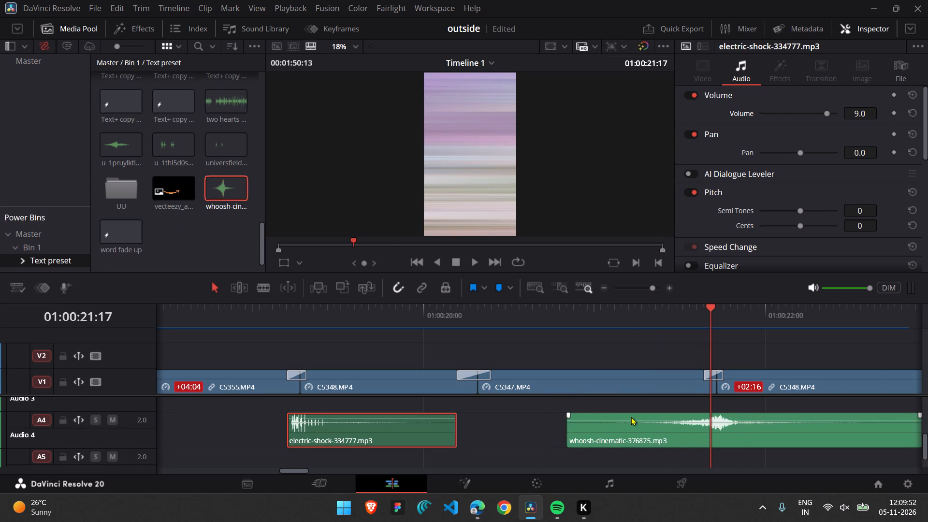
Play back the edit from 01:00:23:04 to near its end to review the remaining flashes and transitions.
scroll(631, 417, left, 2)
click(459, 321)
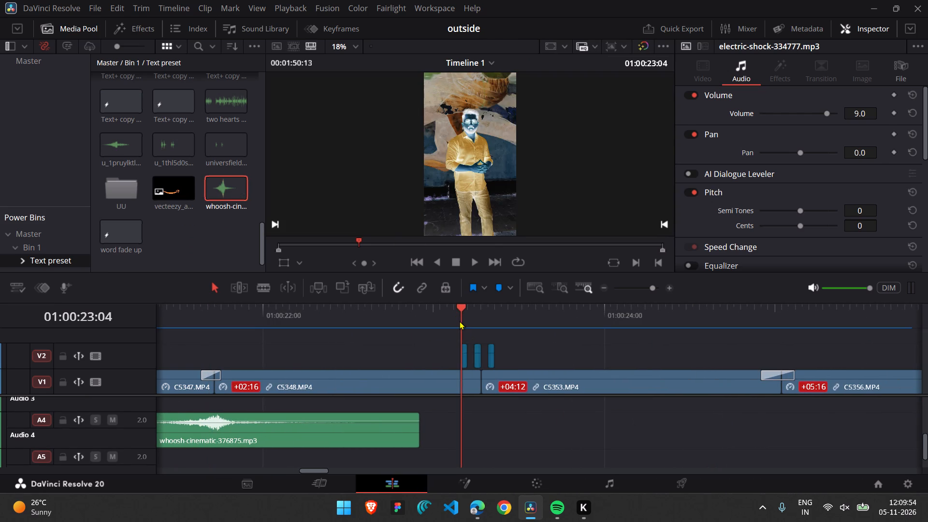
key(space)
key(space)
key(space)
key(space)
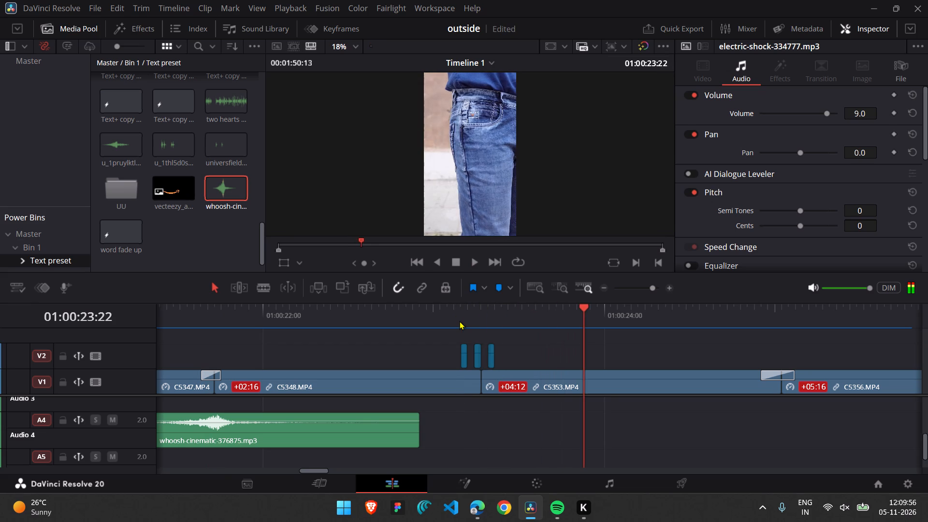
key(space)
key(space)
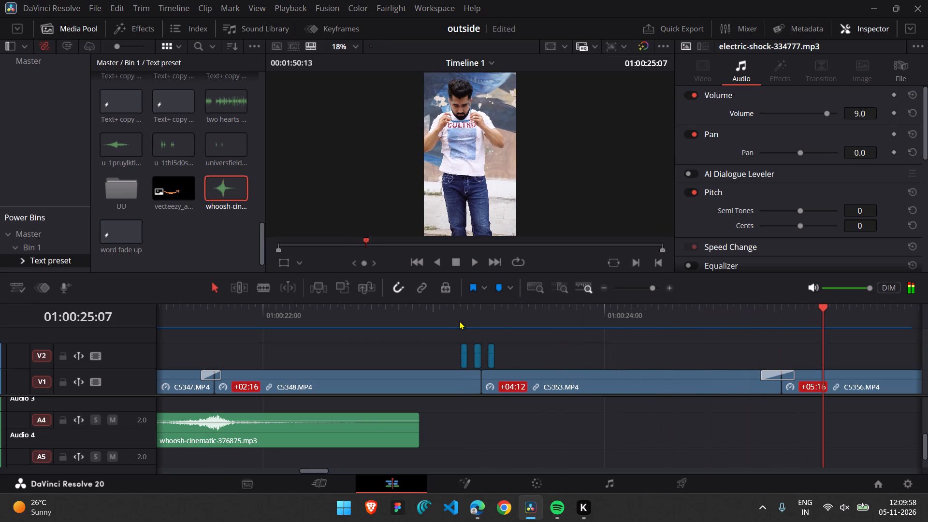
key(space)
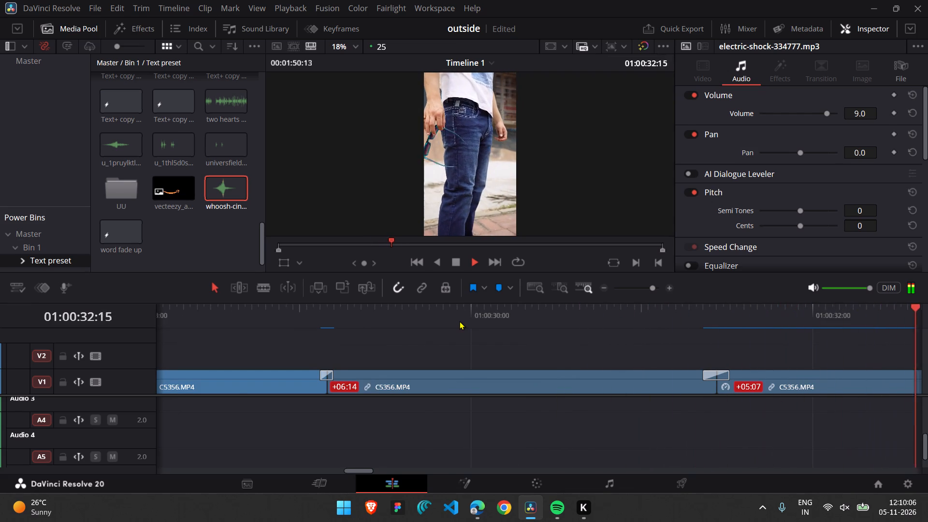
key(space)
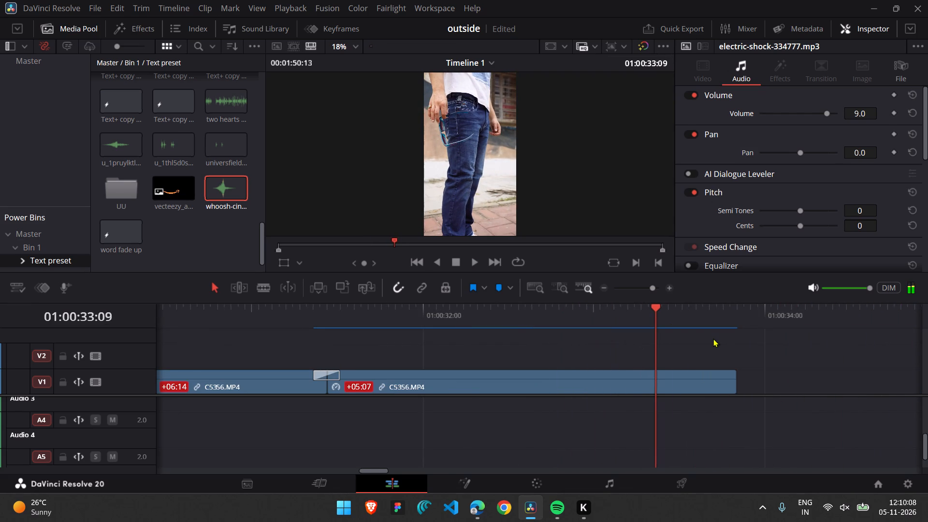
Split the C5356 audio on A1 and the music on A2 at 01:00:33:21, where the video ends.
scroll(734, 446, up, 1)
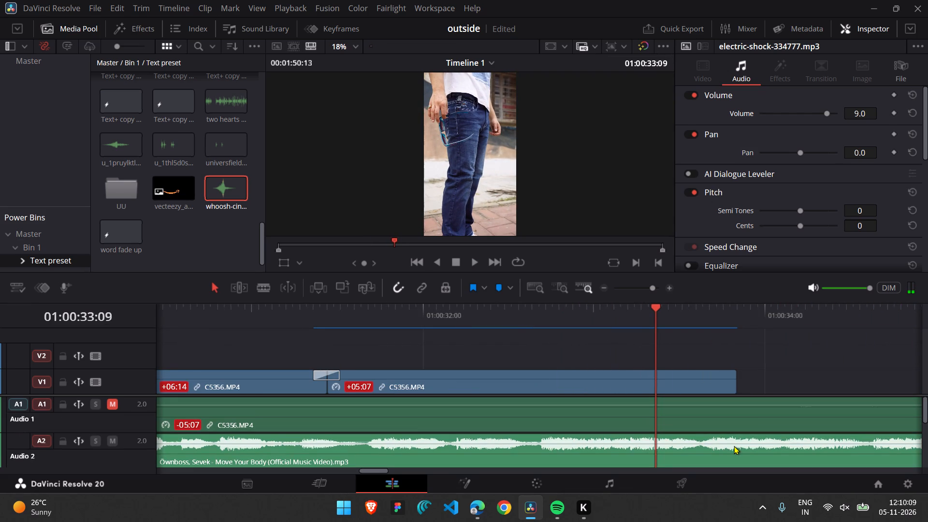
scroll(734, 446, up, 1)
click(736, 312)
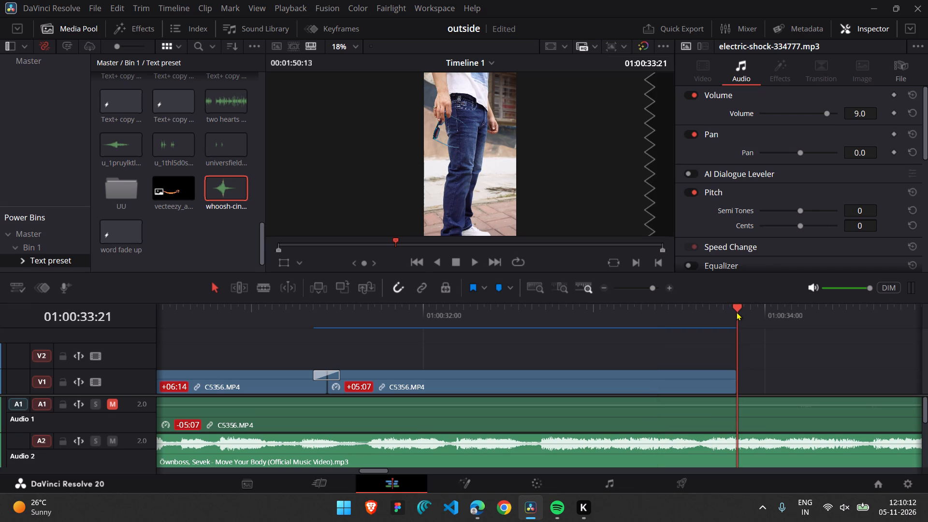
key(Right)
key(Right)
key(Right)
key(Right)
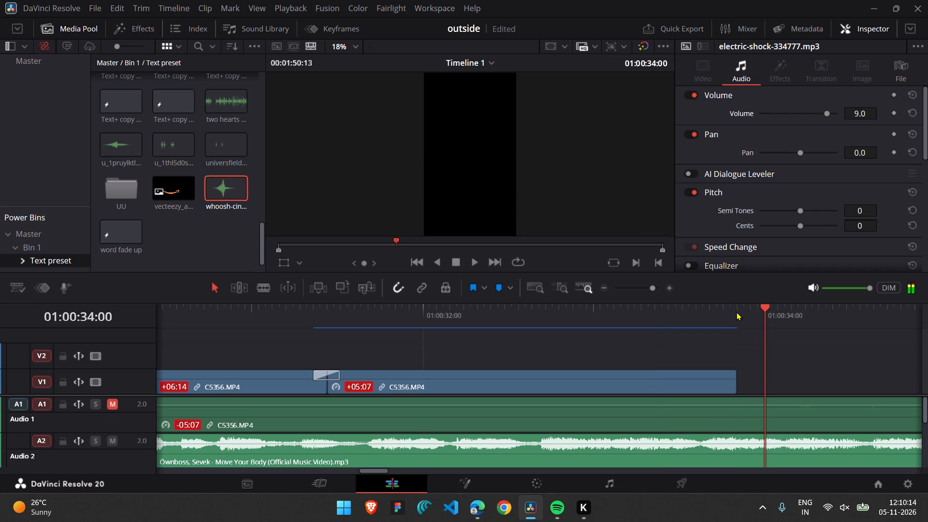
click(737, 316)
click(767, 424)
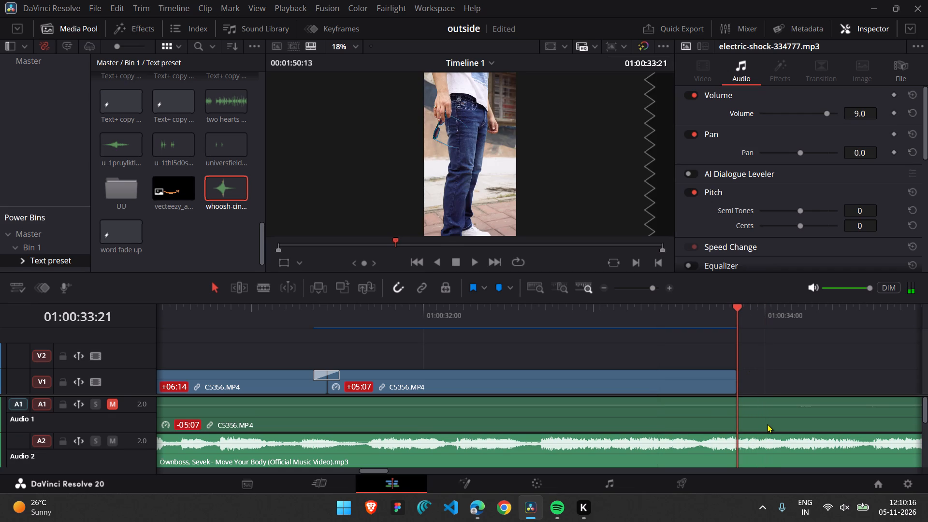
key(ctrl+b)
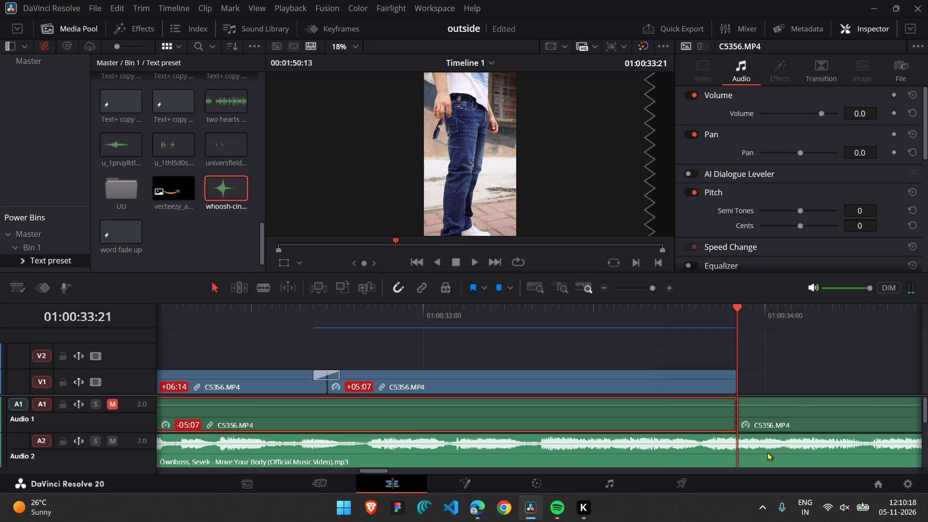
ctrl+click(767, 452)
key(ctrl+b)
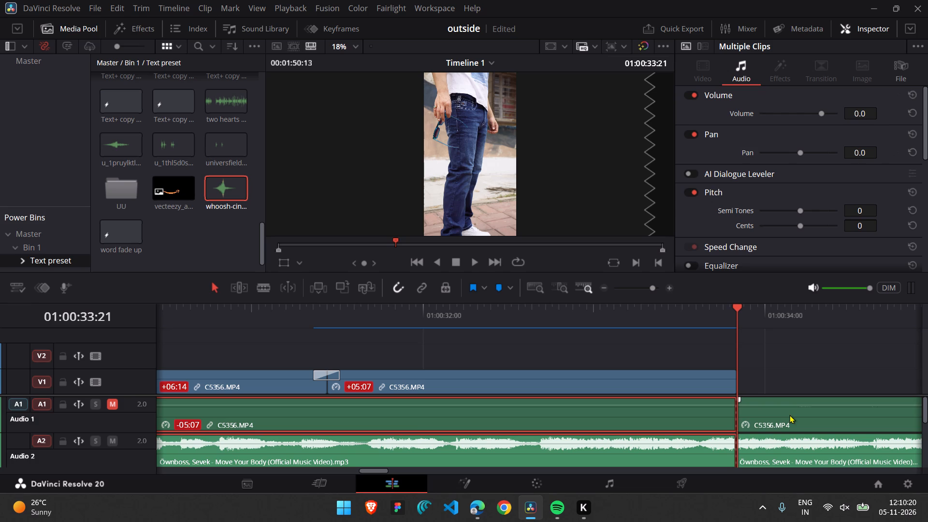
Remove the split-off C5356 audio and music sections after 01:00:33:21 from A1 and A2.
drag(789, 415, 788, 438)
click(787, 440)
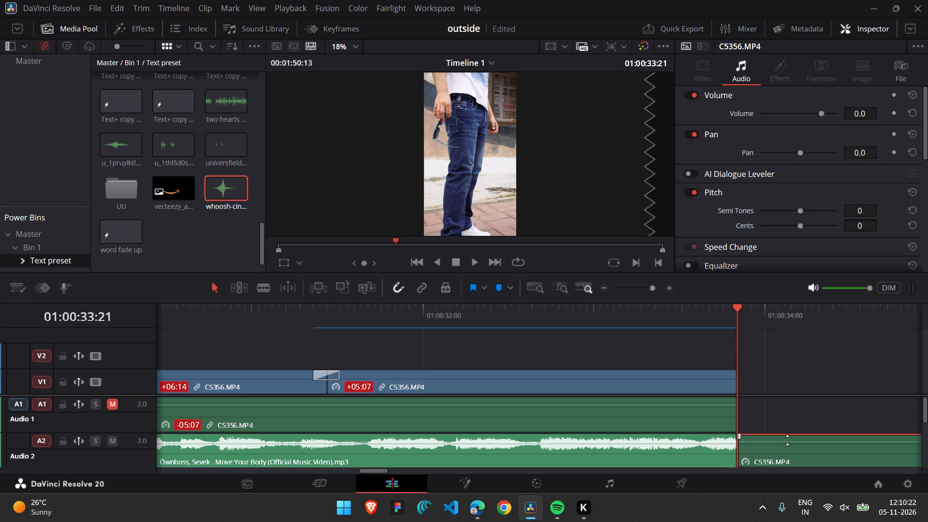
click(786, 455)
key(BackSpace)
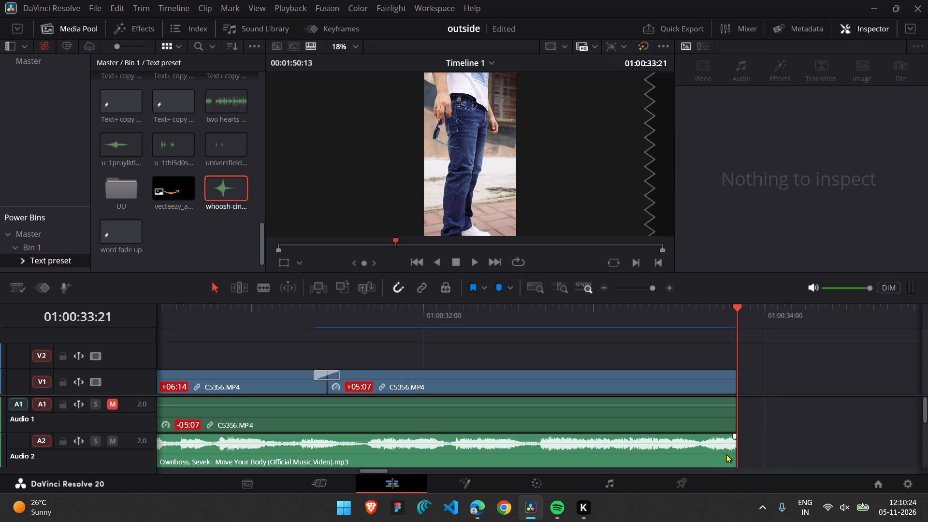
Extend the music on A2 about 7 frames past the video's end and fade it out over that extension.
click(726, 454)
drag(735, 454, 778, 455)
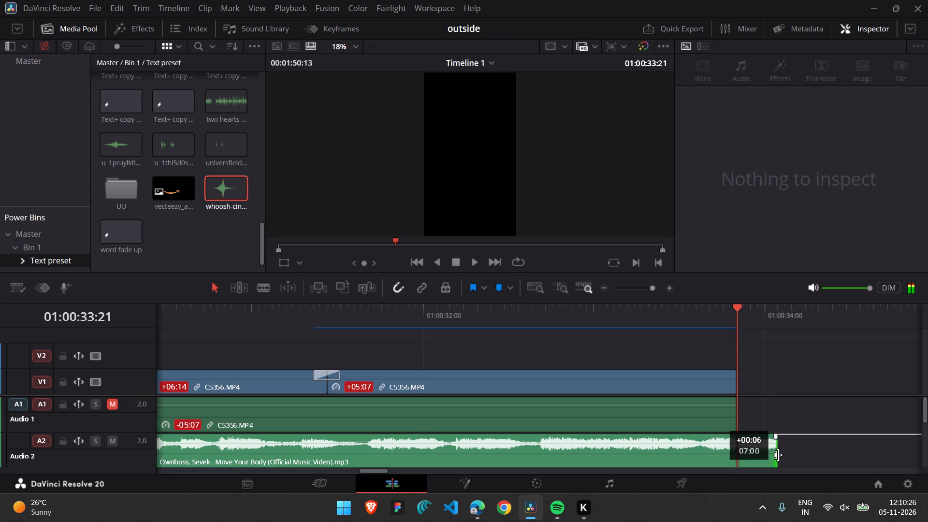
drag(778, 455, 785, 454)
drag(782, 437, 739, 445)
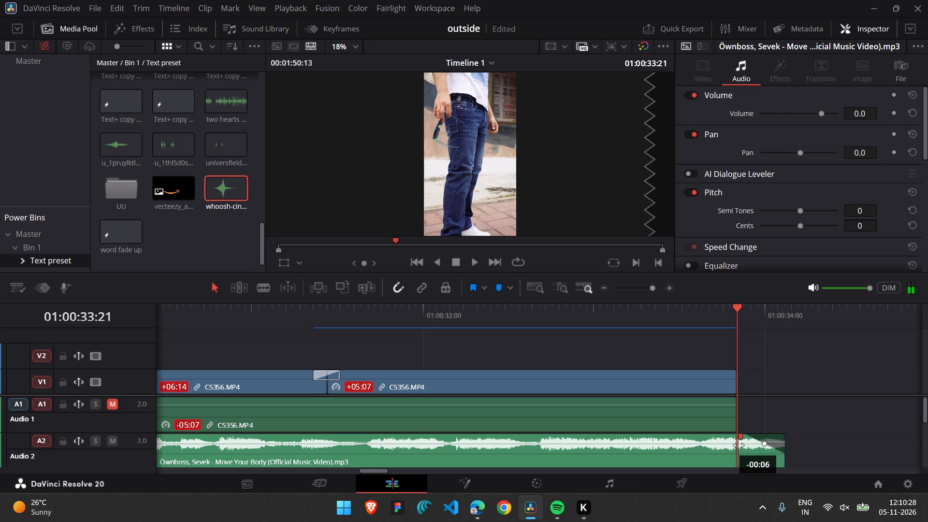
drag(739, 445, 738, 445)
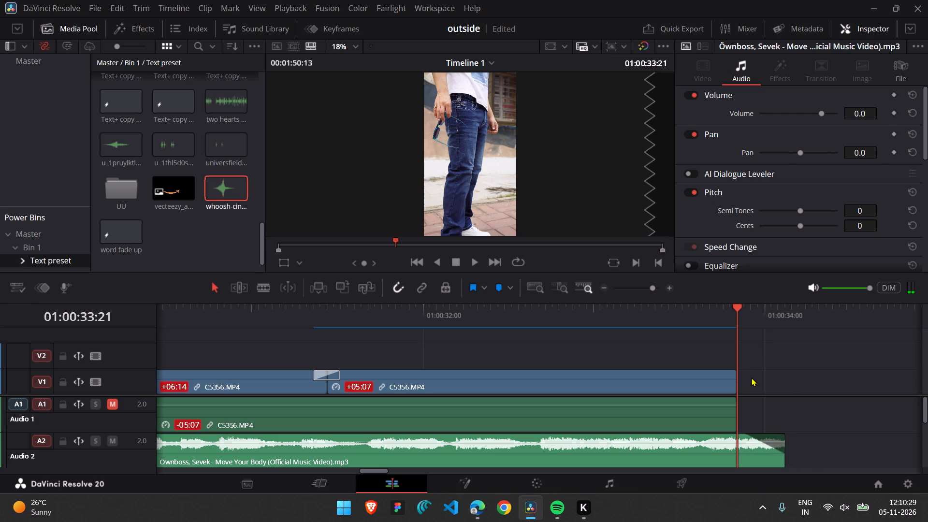
Play back the timeline from near its start to the final clip to review the whole edit with its sound.
scroll(751, 377, right, 10)
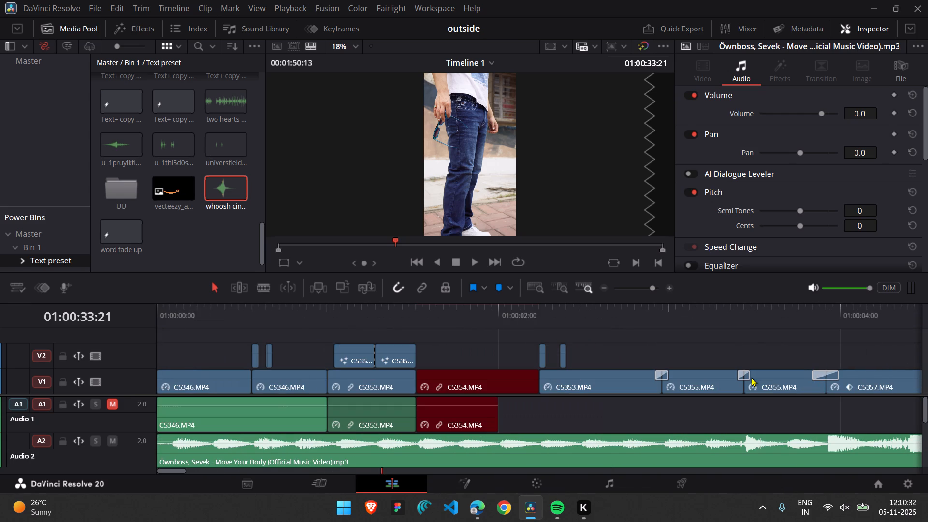
scroll(751, 377, right, 2)
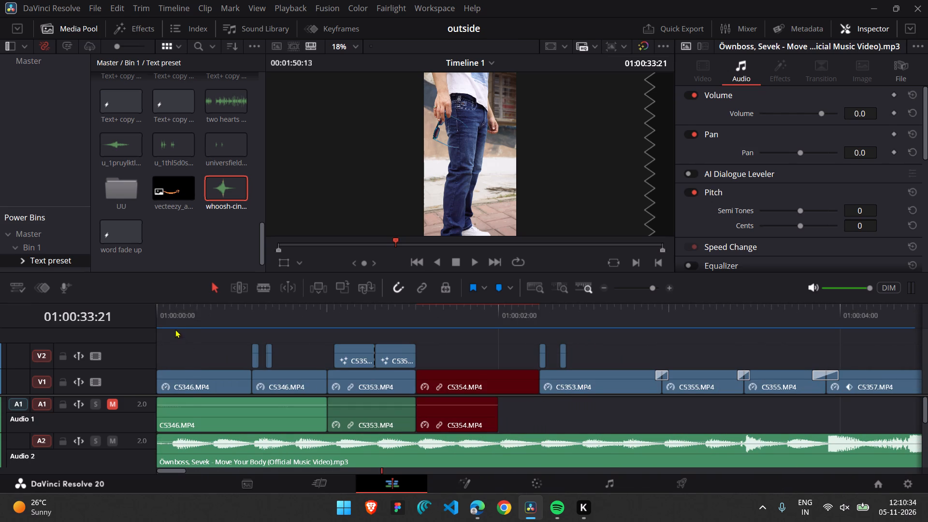
click(191, 317)
key(space)
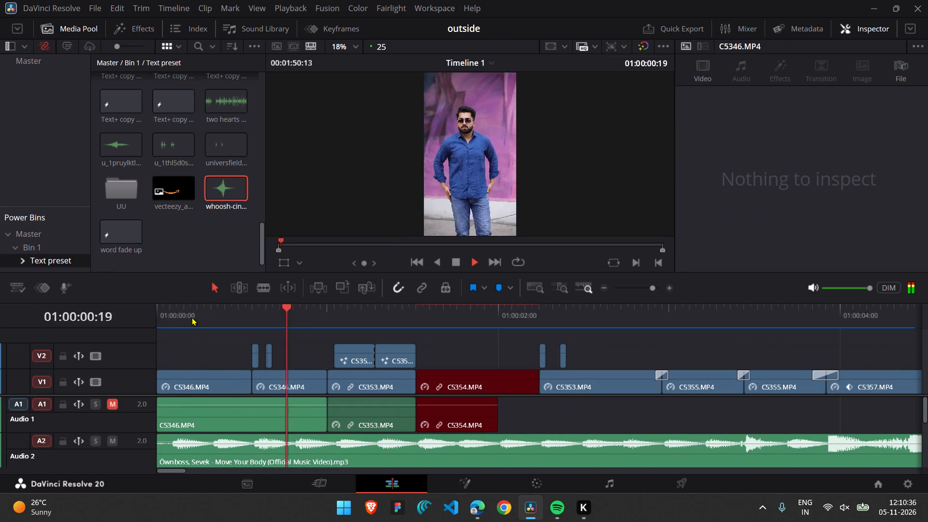
key(space)
key(space)
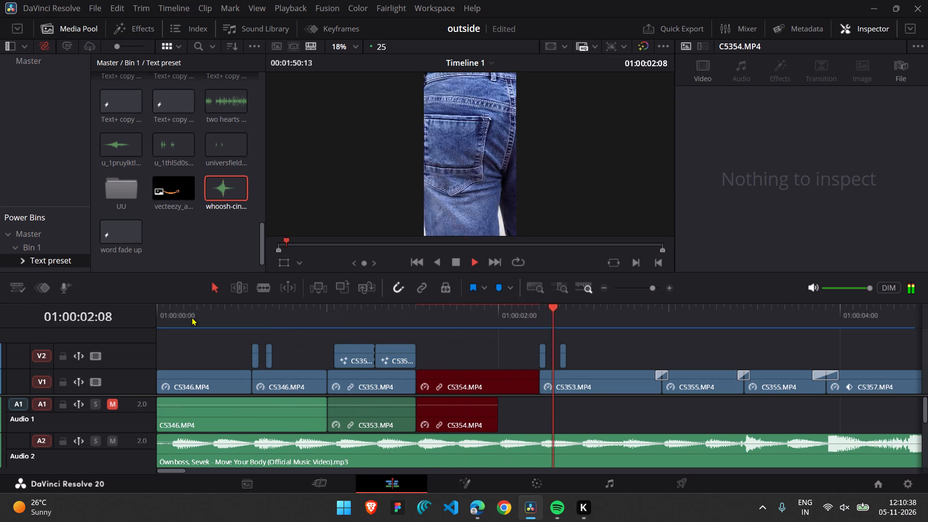
key(space)
key(space)
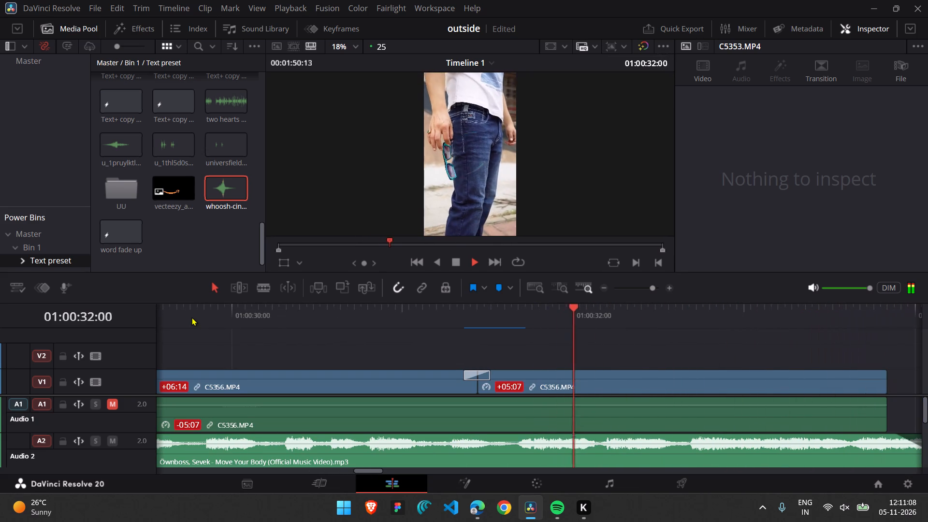
key(space)
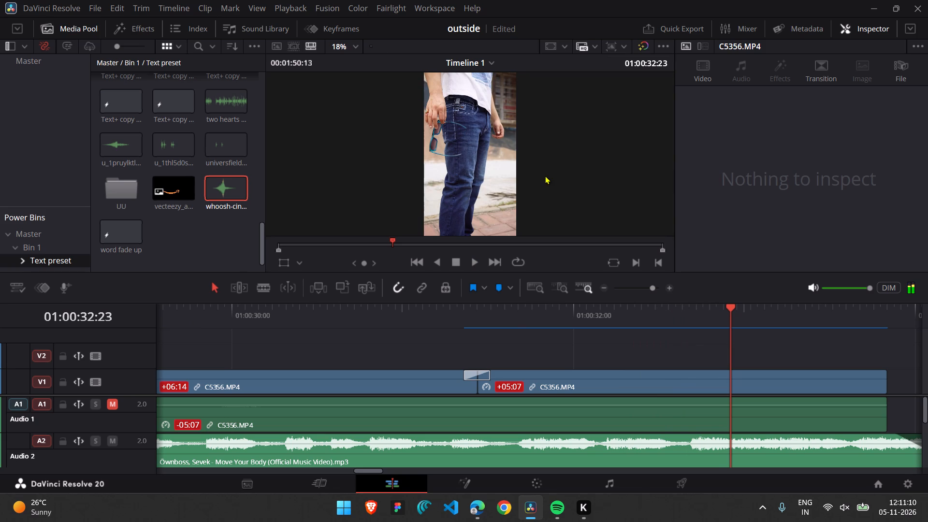
Check the export range on the Deliver page, and return to the Edit page.
click(677, 480)
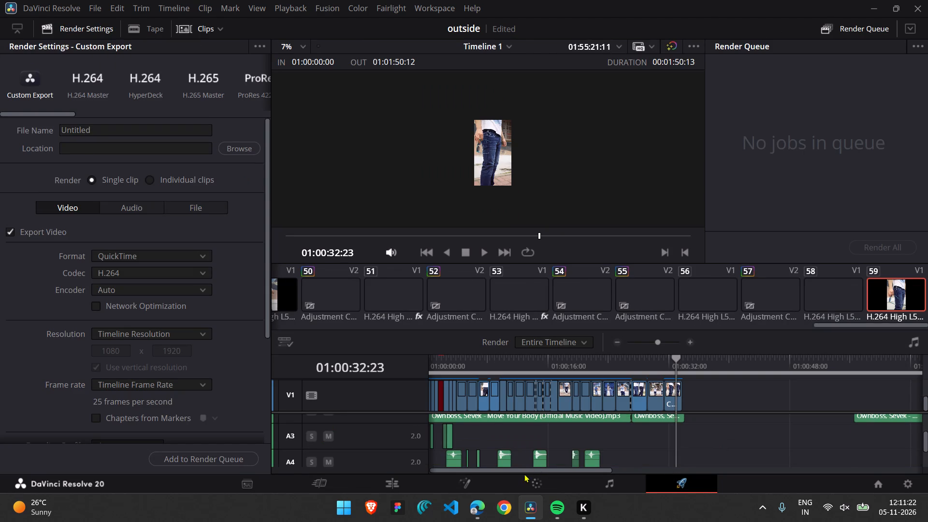
click(401, 482)
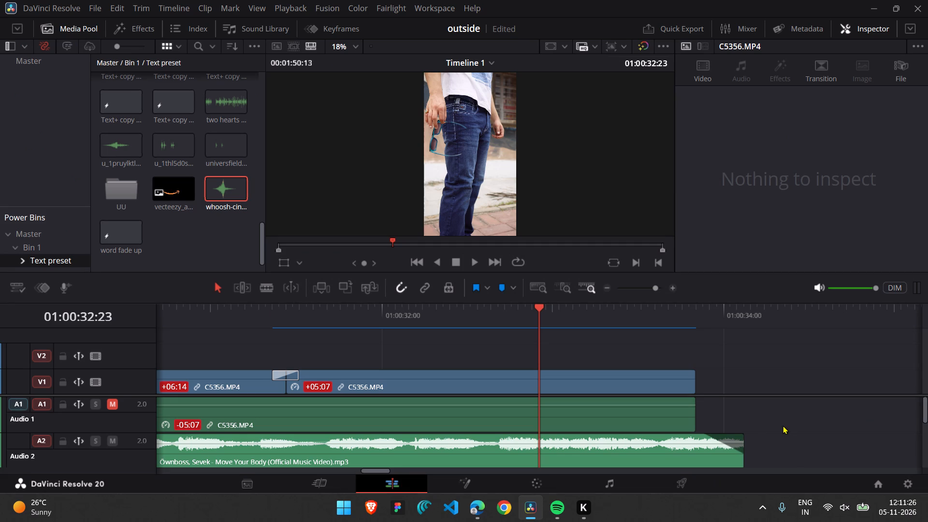
Delete the leftover C5356 audio on A1 and the leftover music on A2 around 01:01:00:00.
scroll(682, 417, left, 5)
click(682, 417)
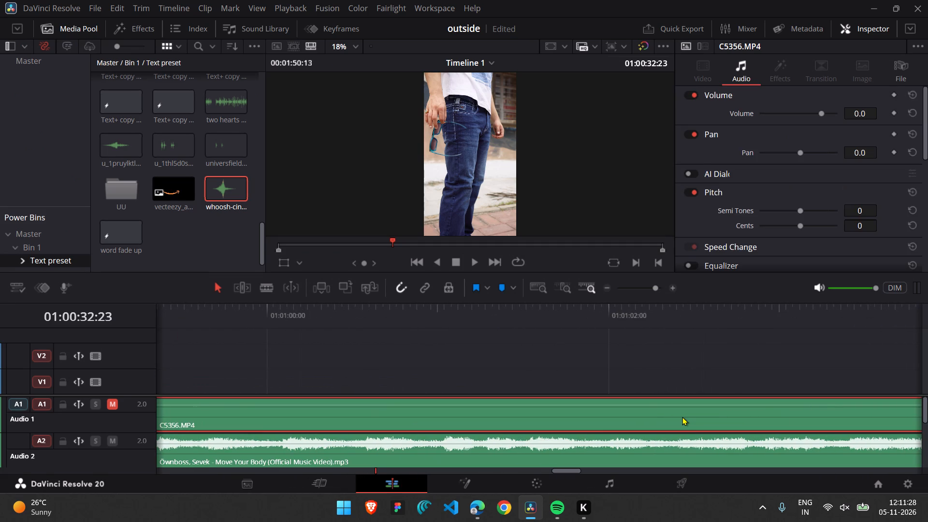
key(BackSpace)
click(690, 446)
key(BackSpace)
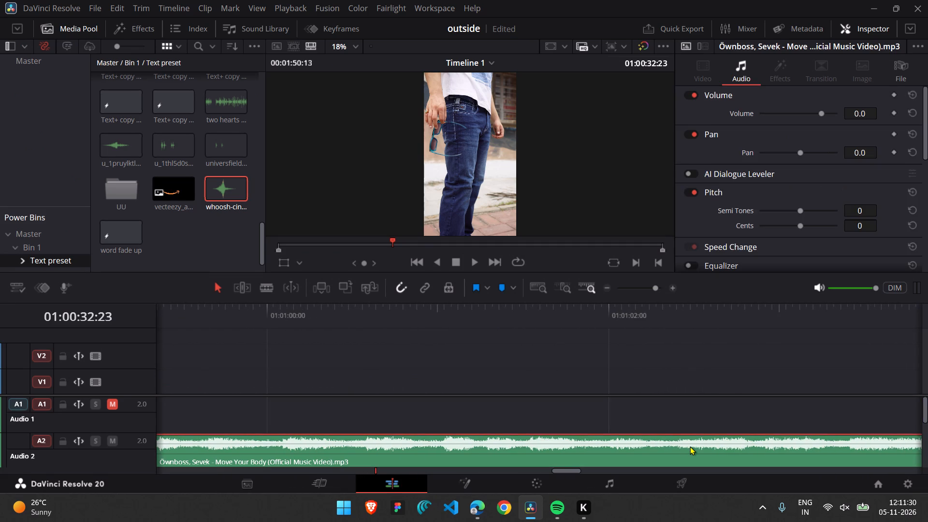
Delete the remaining stray C5347, C5356 and C5355 audio clips on A1 after 01:01:16:00.
scroll(690, 446, left, 16)
click(743, 416)
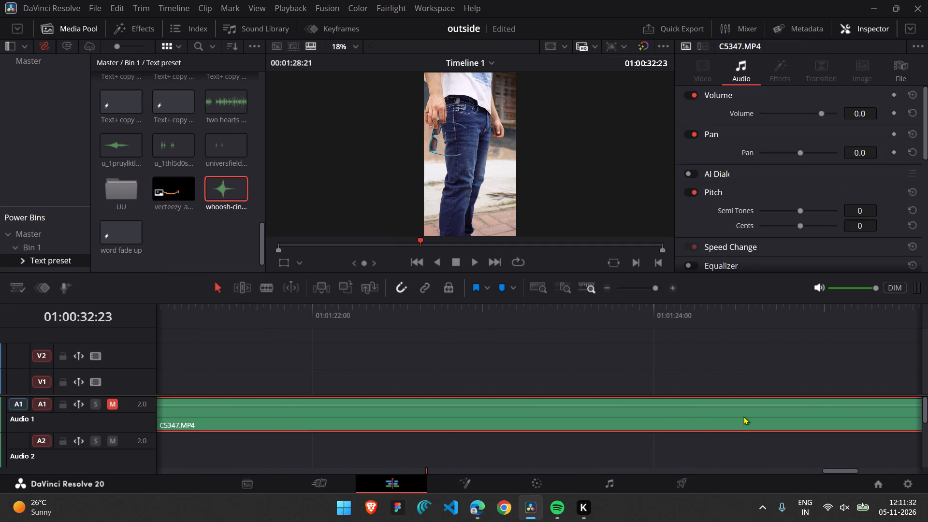
key(BackSpace)
scroll(743, 416, right, 3)
scroll(743, 416, left, 1)
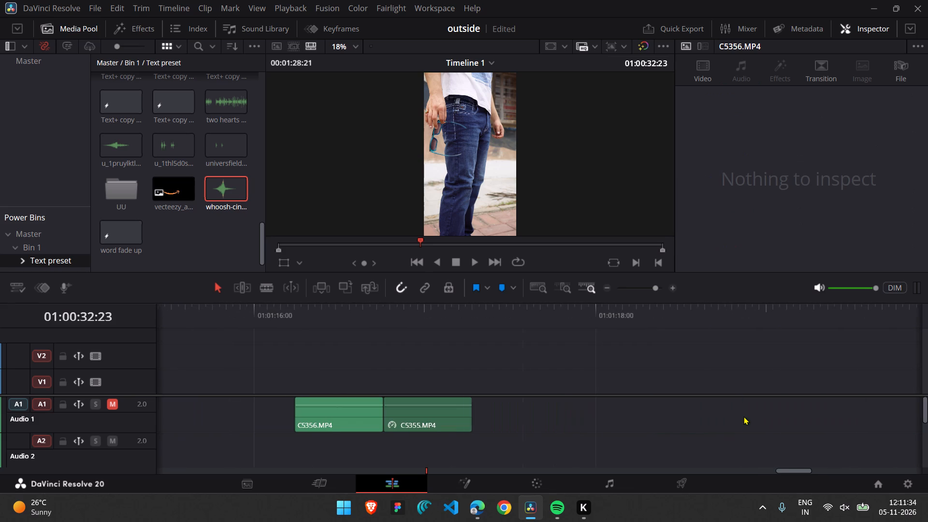
scroll(743, 416, left, 1)
drag(489, 419, 319, 415)
key(BackSpace)
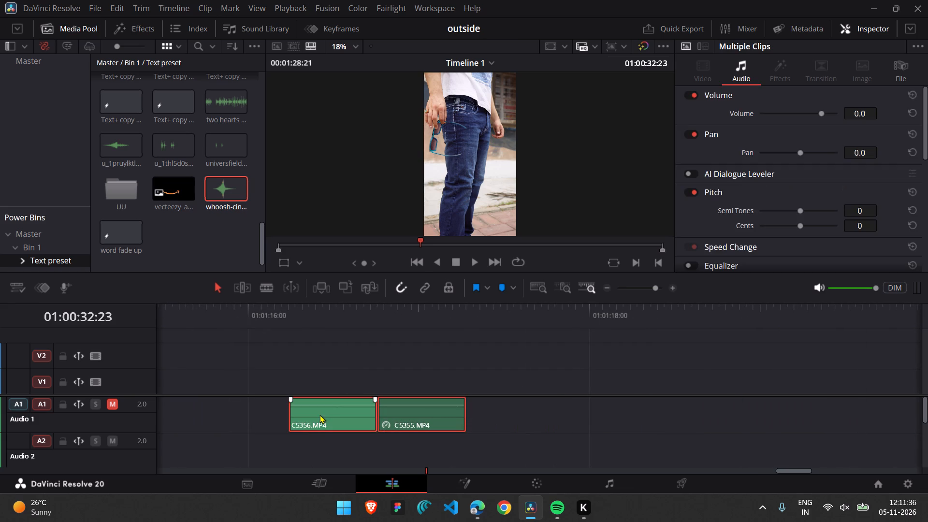
scroll(319, 415, left, 9)
scroll(319, 415, right, 2)
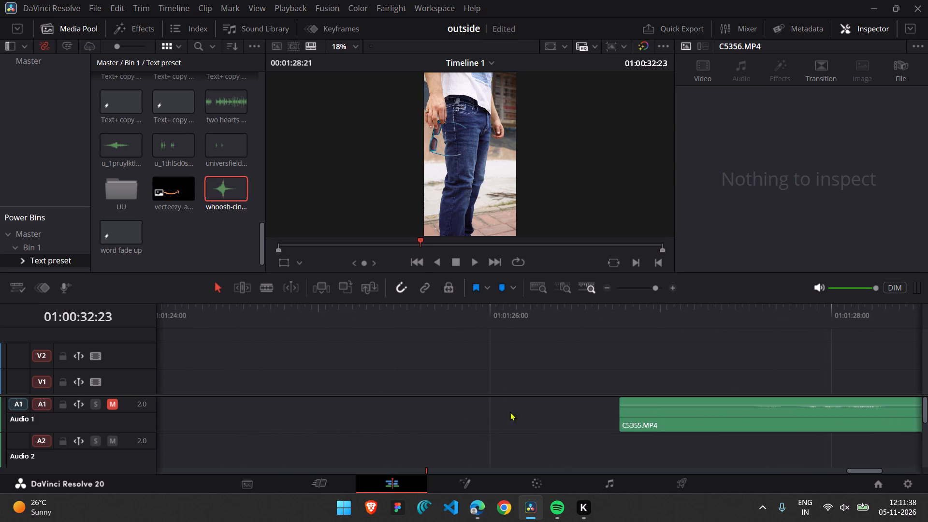
click(668, 407)
key(BackSpace)
Check the audio tracks beyond 01:00:34:00 for any leftover clips, and minimise the editor window.
scroll(668, 407, right, 1)
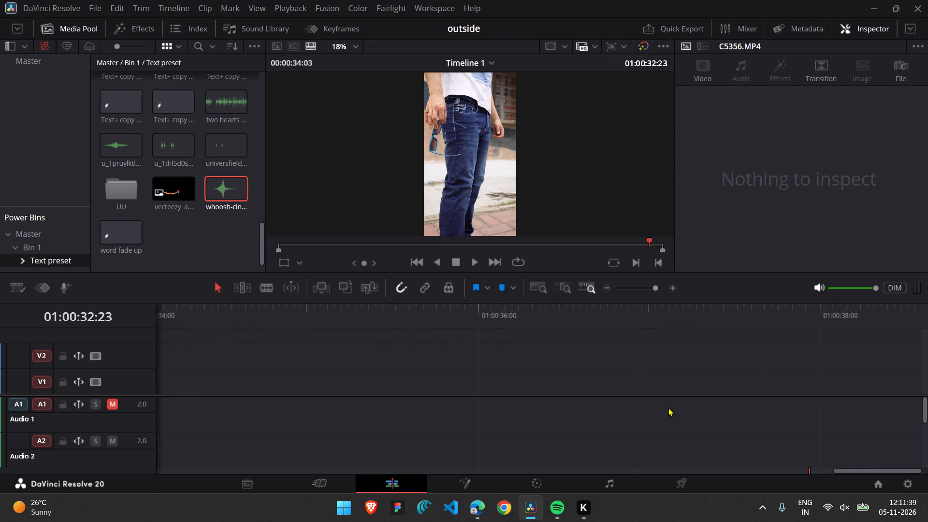
scroll(668, 407, right, 1)
scroll(668, 407, left, 4)
scroll(760, 399, down, 1)
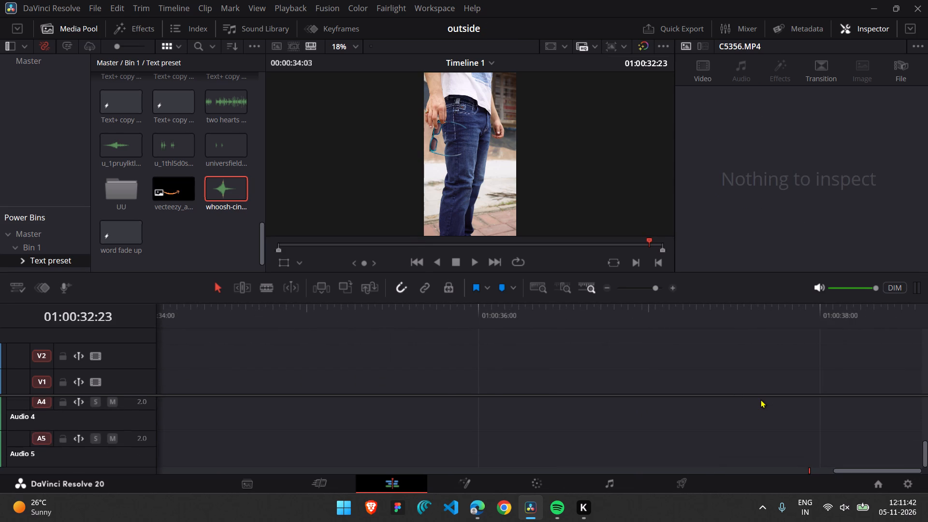
scroll(760, 399, down, 1)
scroll(760, 399, up, 4)
scroll(769, 353, down, 1)
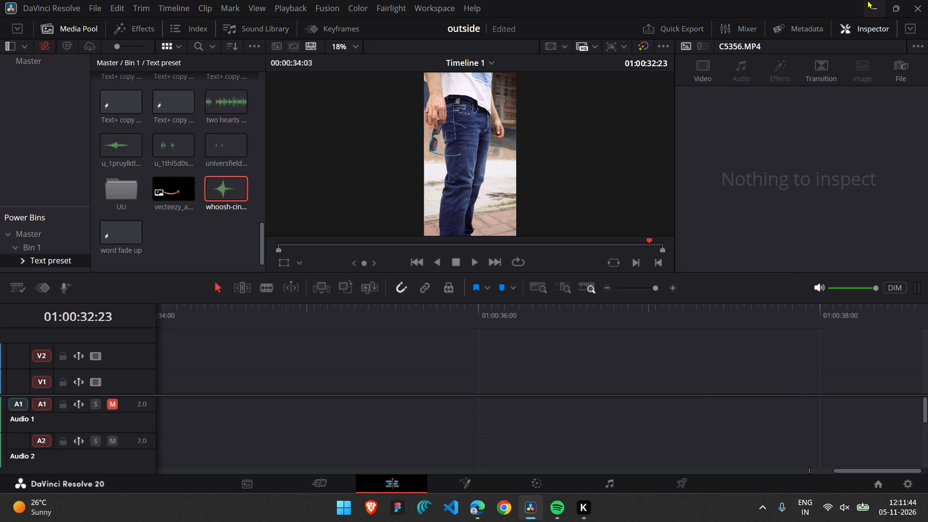
click(867, 0)
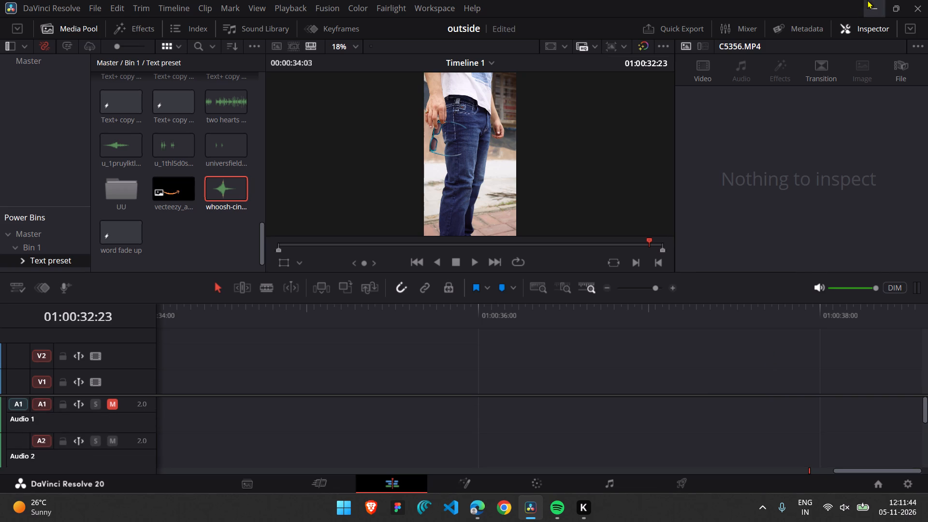
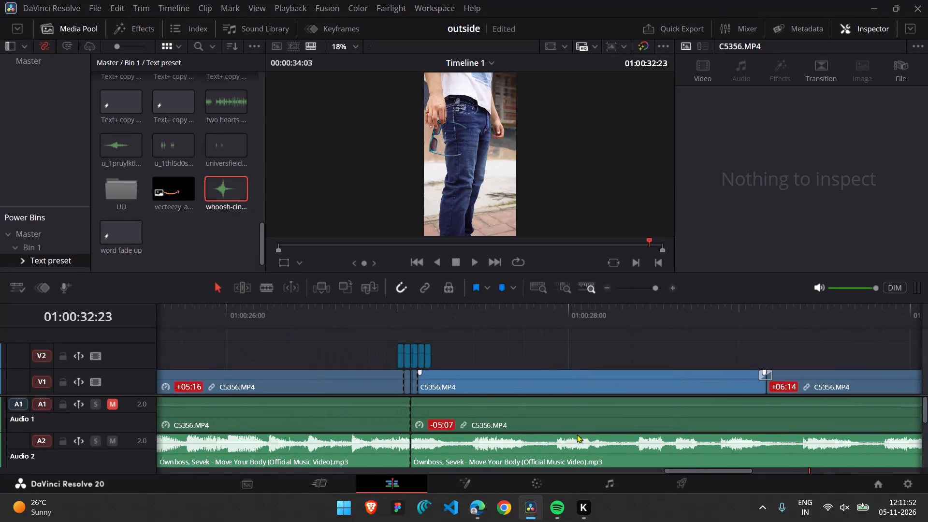
Check the whole timeline and its export range on the Deliver page, and return to the Edit page.
click(661, 486)
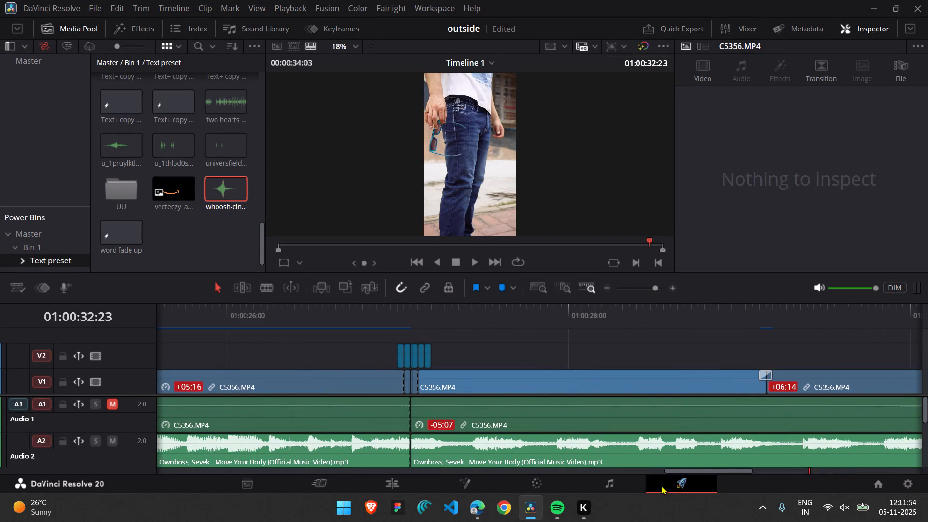
scroll(826, 437, left, 1)
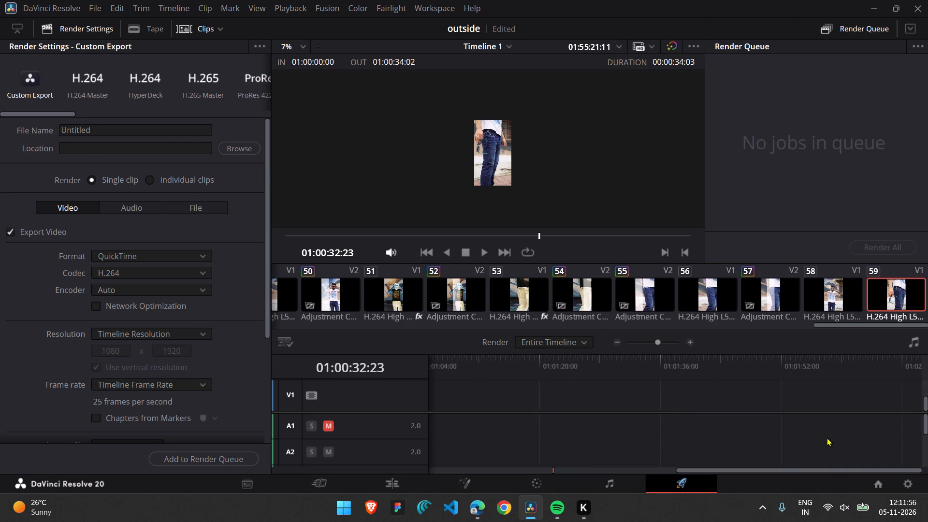
scroll(826, 437, right, 1)
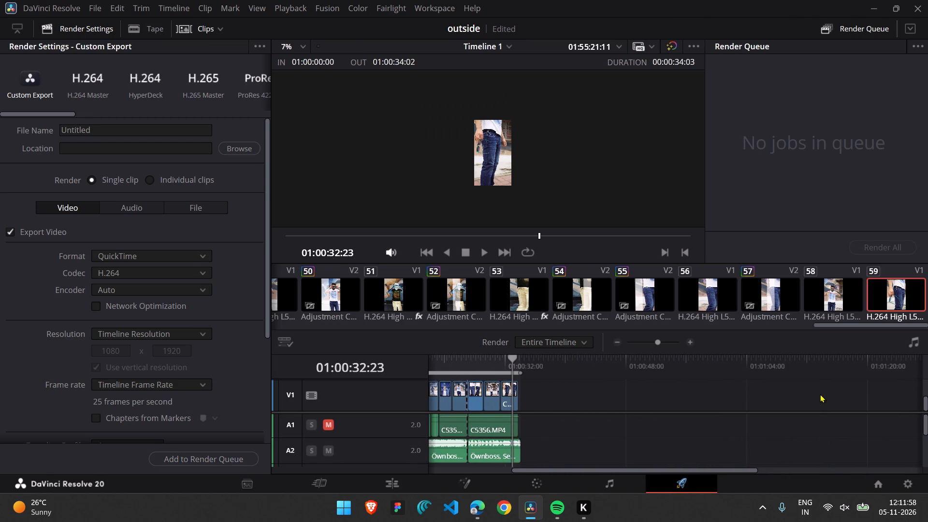
scroll(820, 394, right, 2)
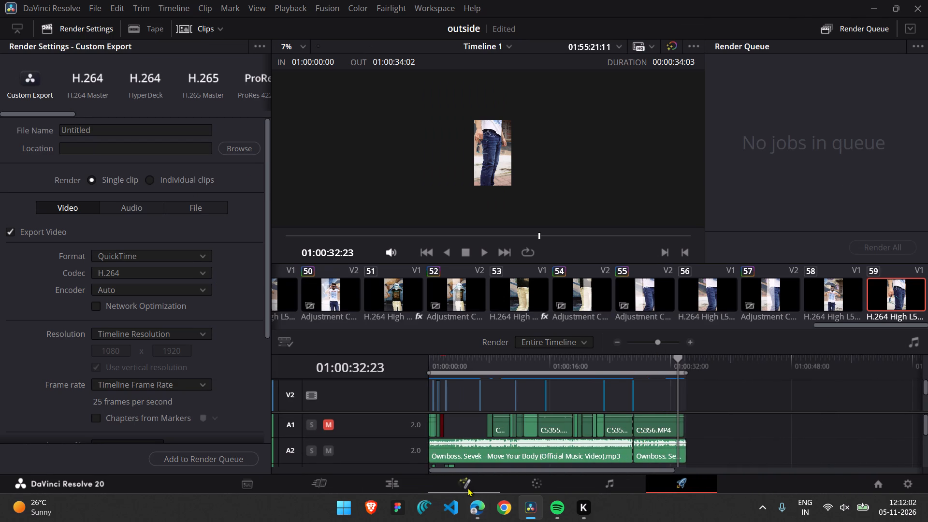
click(396, 490)
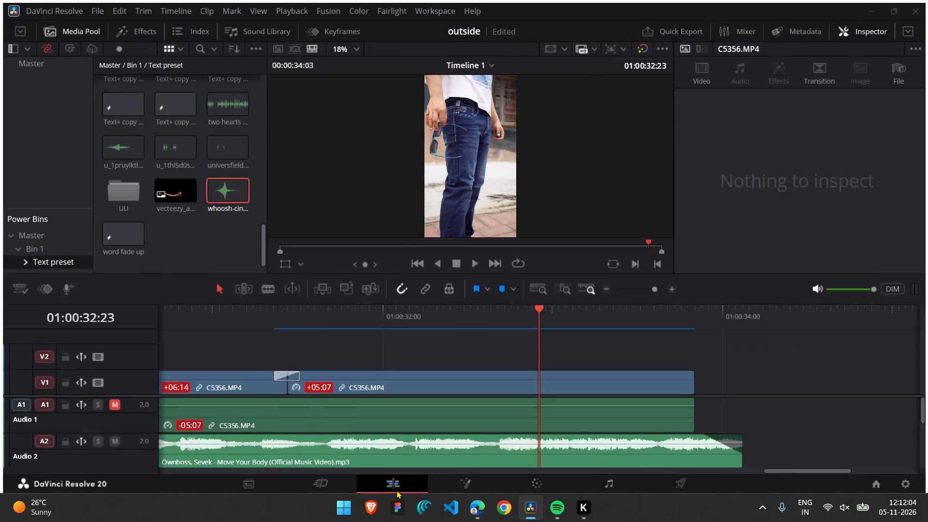